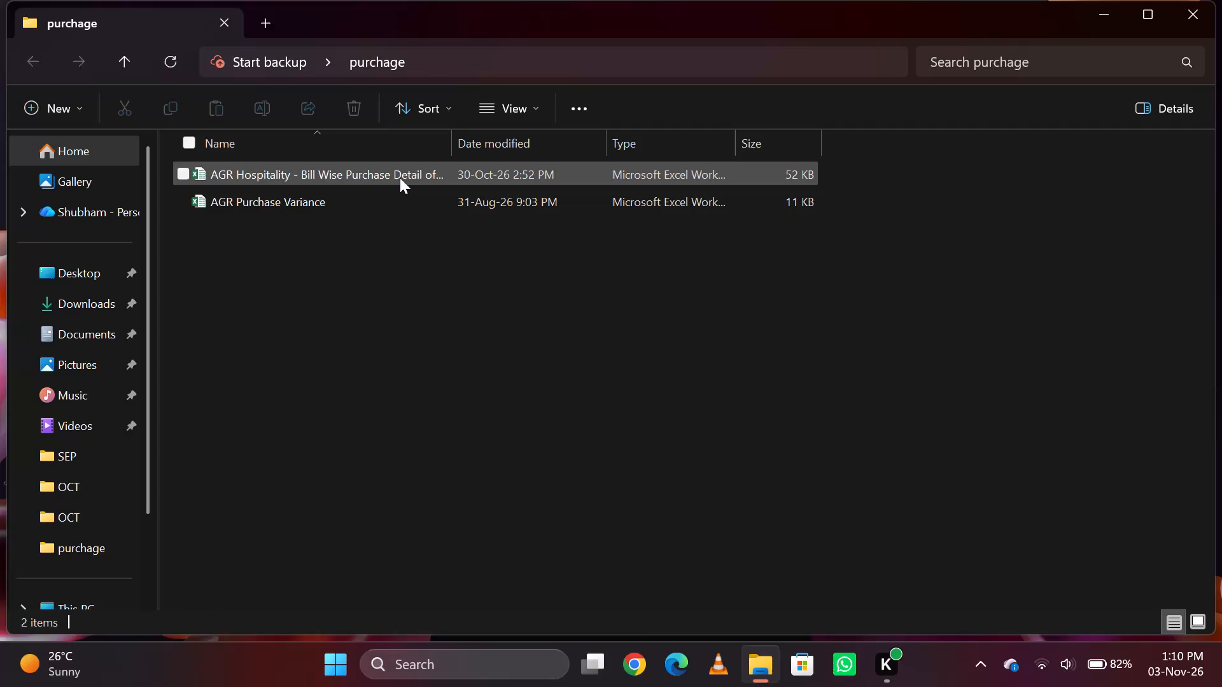
Open the AGR Hospitality Bill Wise Purchase Detail workbook from the purchage folder.
double_click(400, 177)
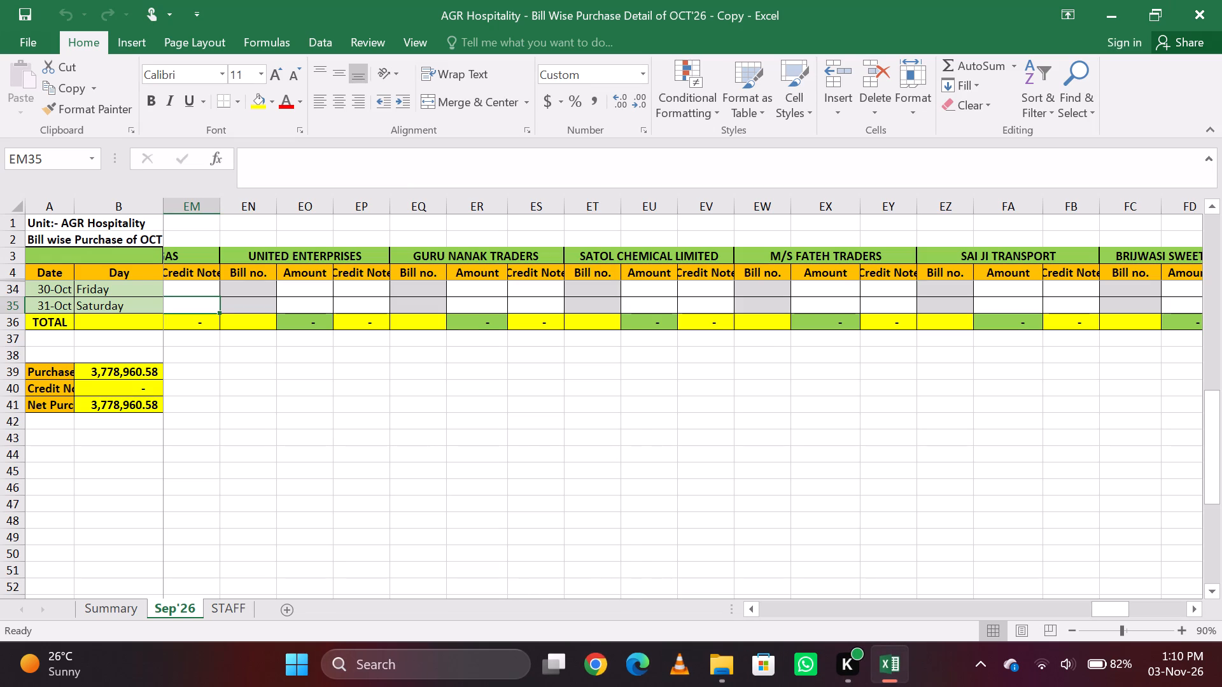
scroll(293, 387, up, 1)
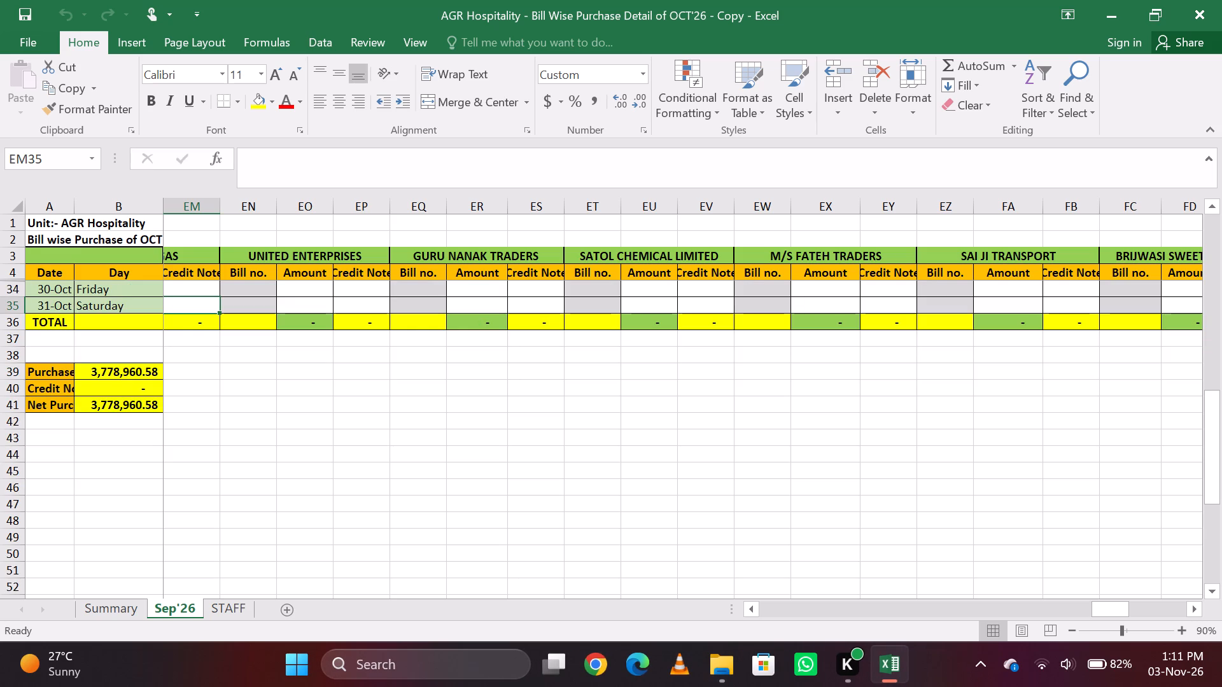
On the STAFF sheet, enter bill number 1821 for 30-Oct in column C and fill the 660.00 amount down beside it.
key(ctrl+Page_Down)
key(Down)
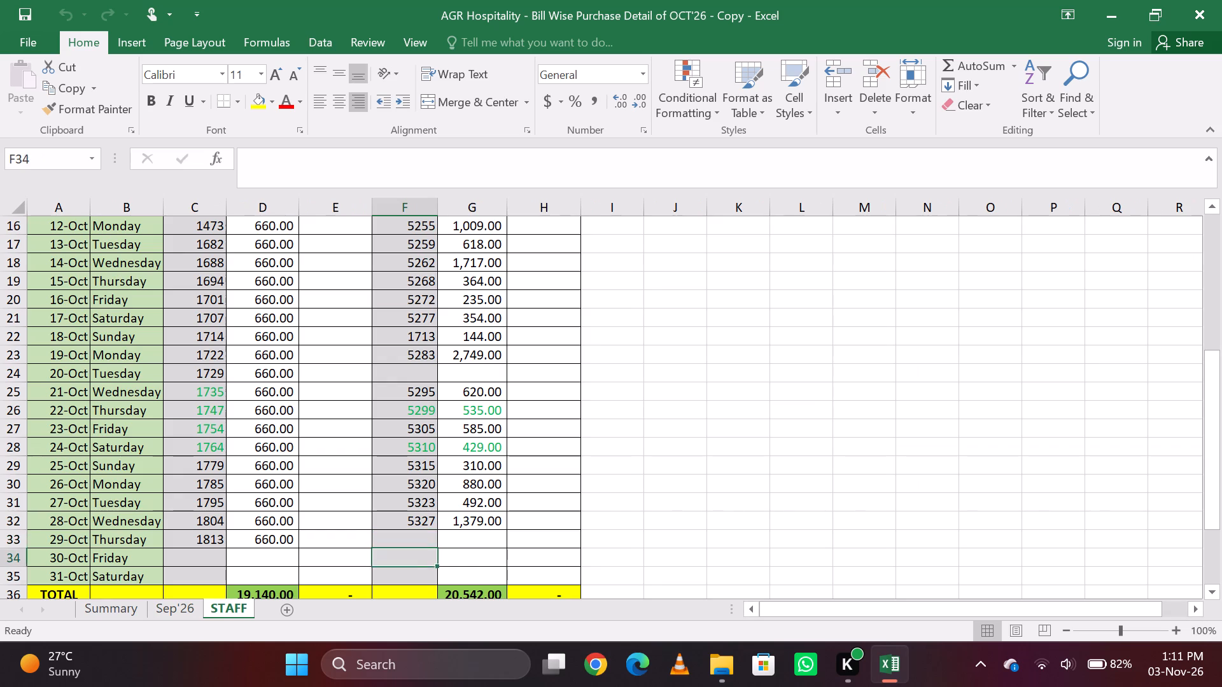
key(Down)
key(Left)
key(Left)
key(Left)
key(Up)
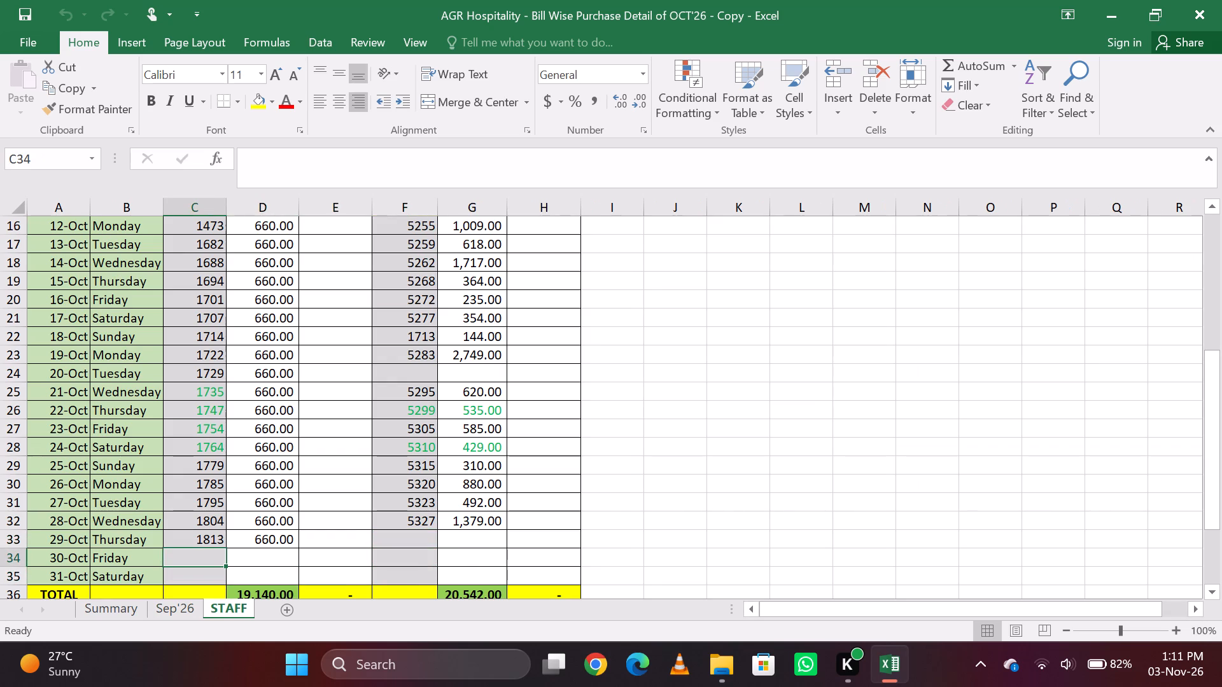
key(Down)
key(Up)
key(Down)
key(Up)
key(Down)
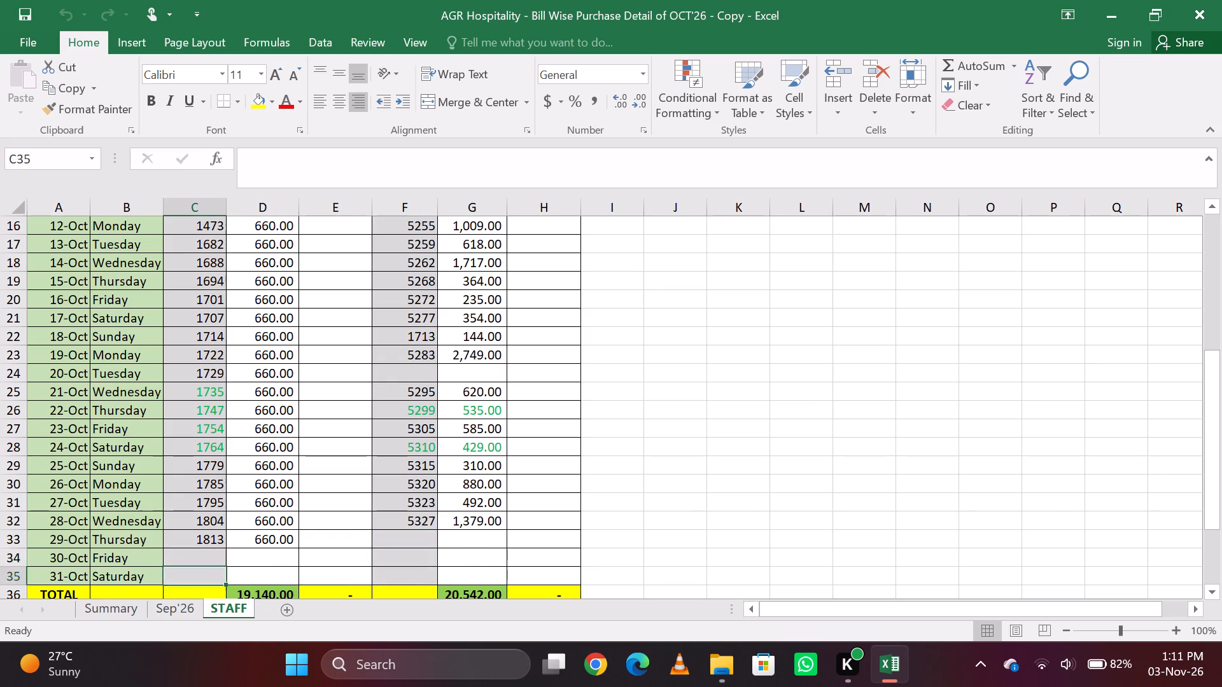
key(Up)
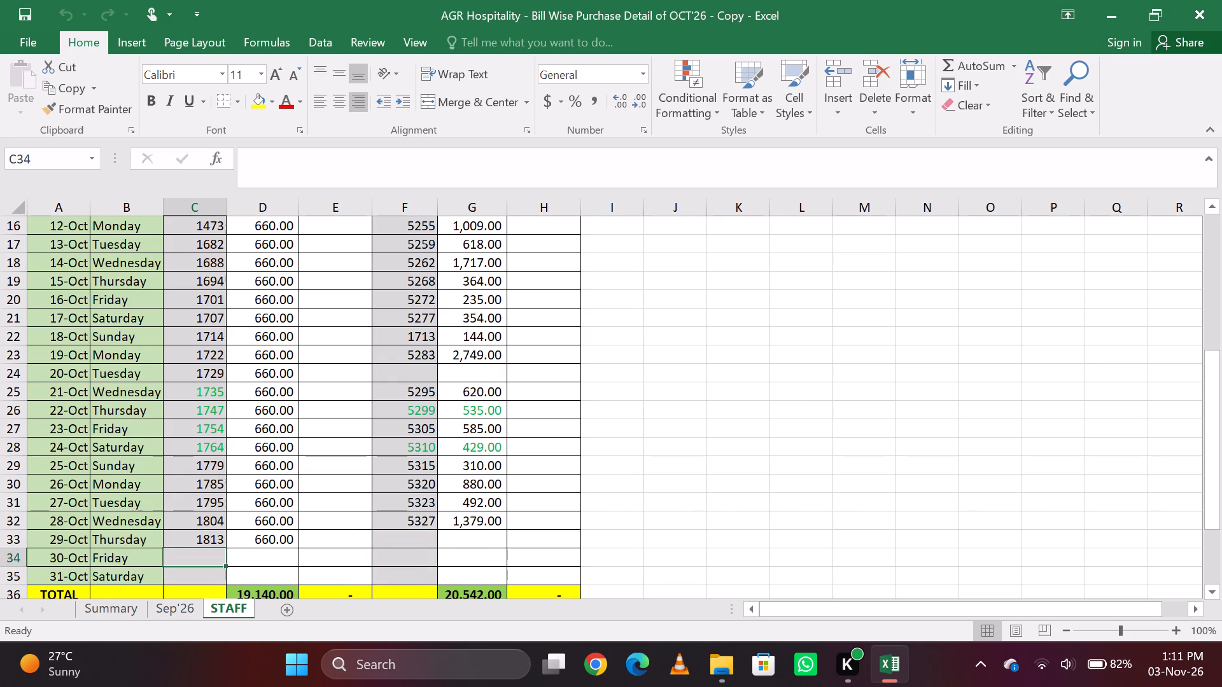
key(Down)
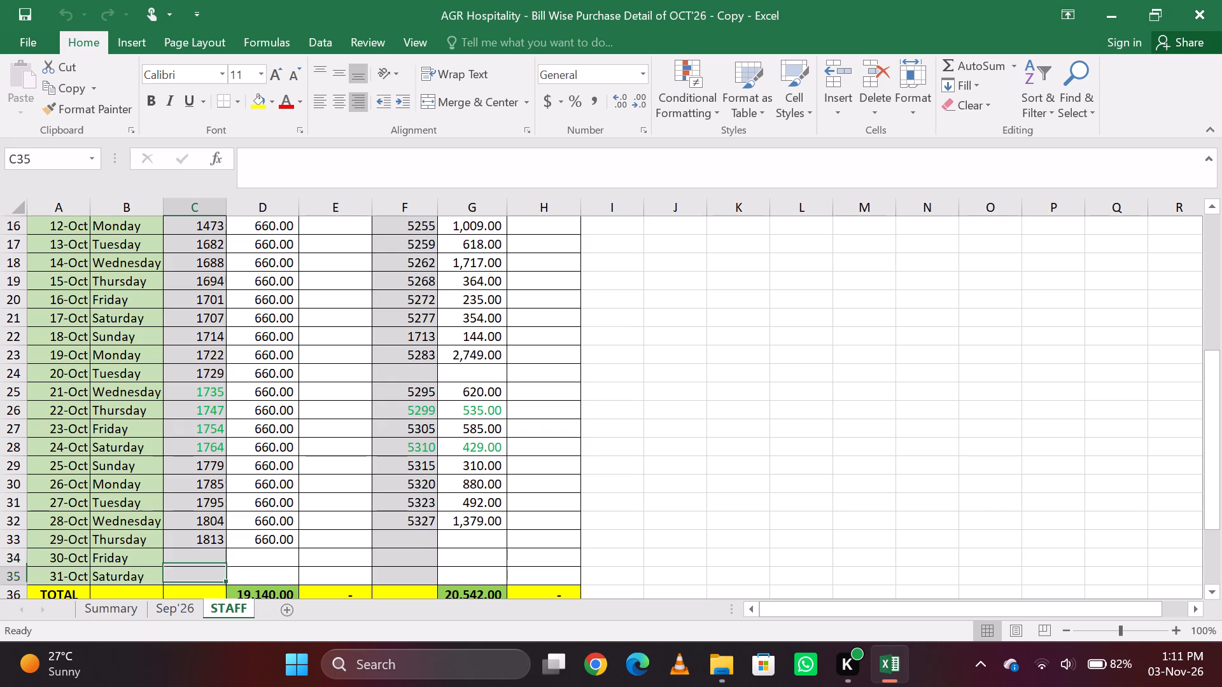
key(Up)
text(1821)
key(Tab)
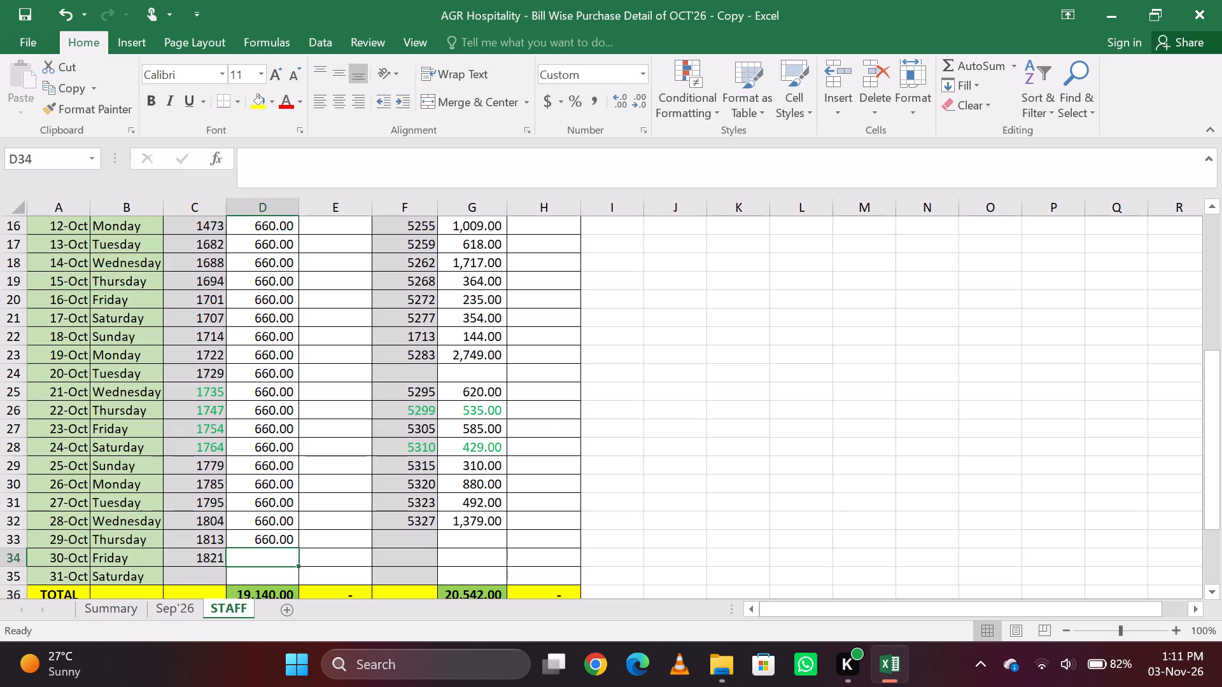
key(ctrl+d)
In the STAFF sheet's 30-Oct row, enter bill number 5336 in column F with amount 1724.4 in column G.
key(Right)
key(Right)
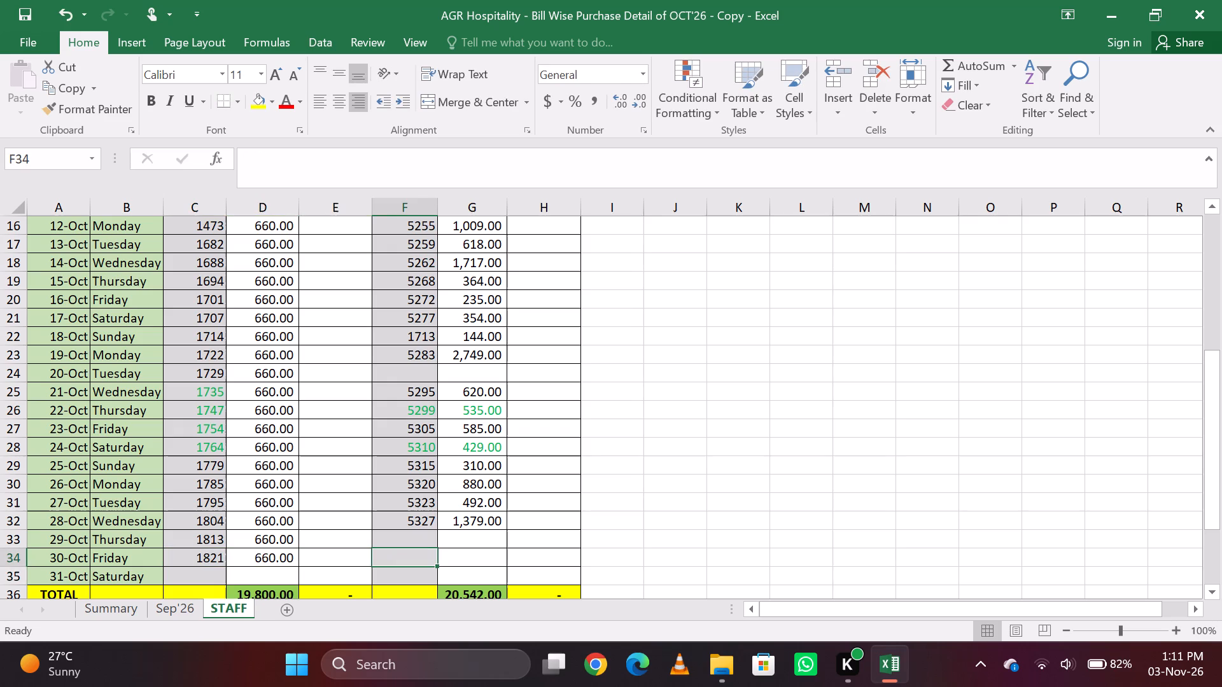
key(Right)
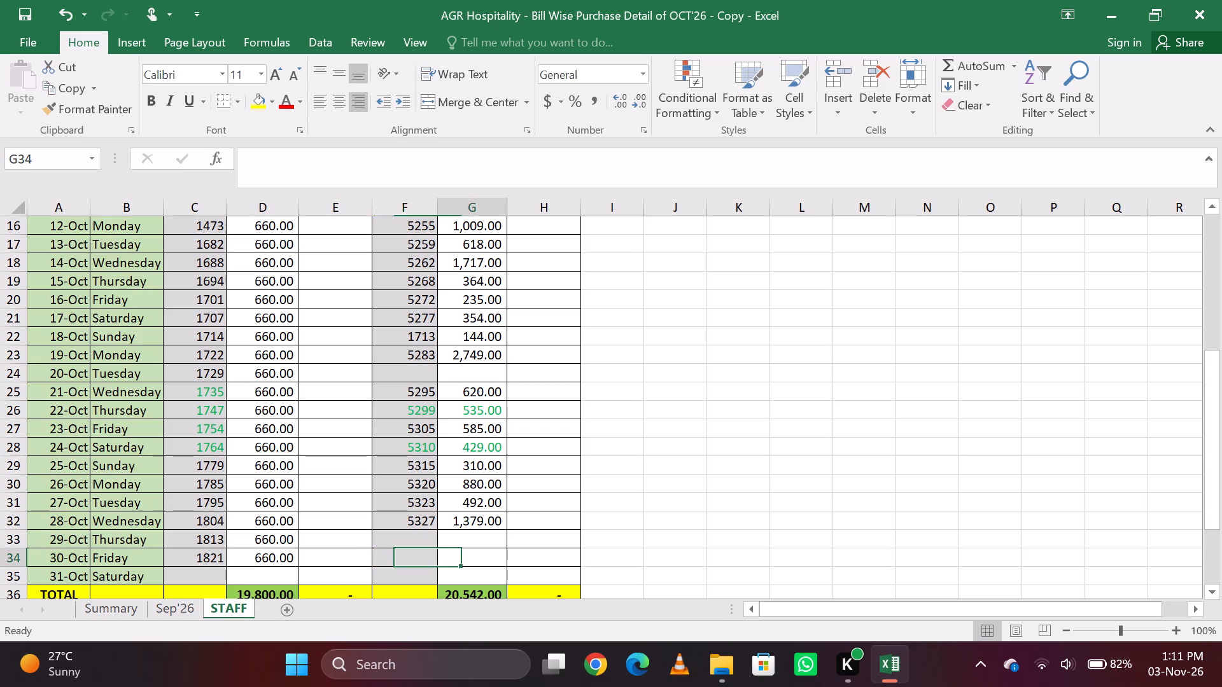
key(Left)
key(Right)
key(Left)
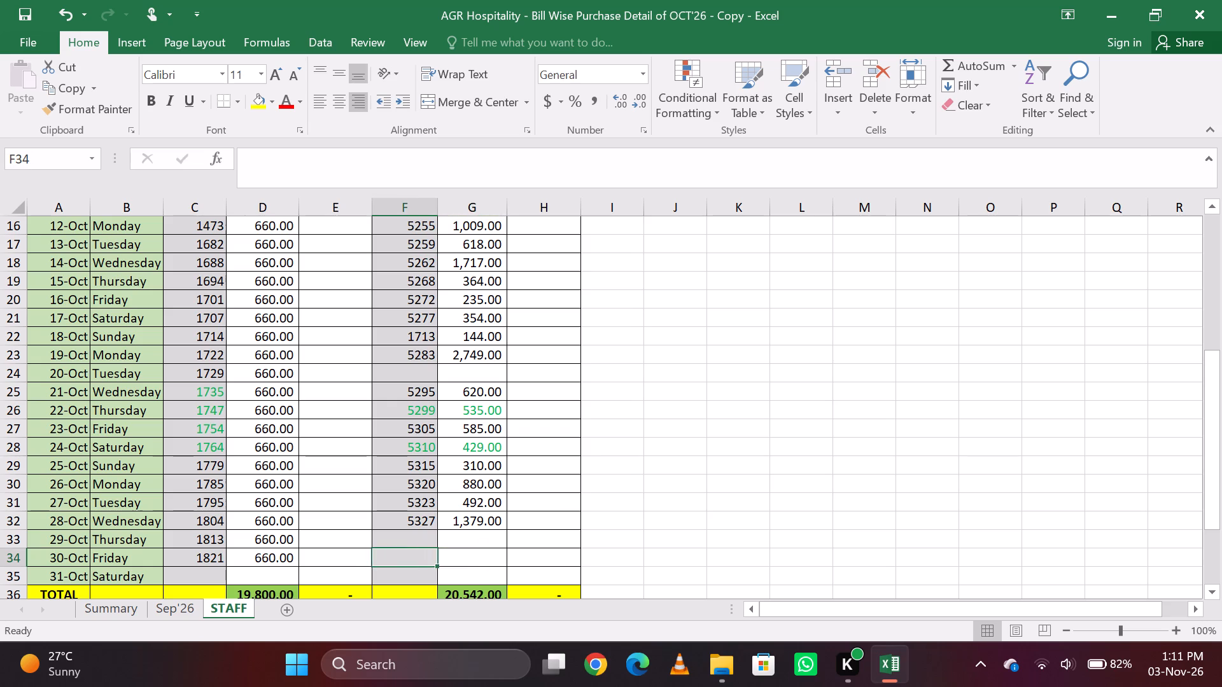
text(5336)
key(Right)
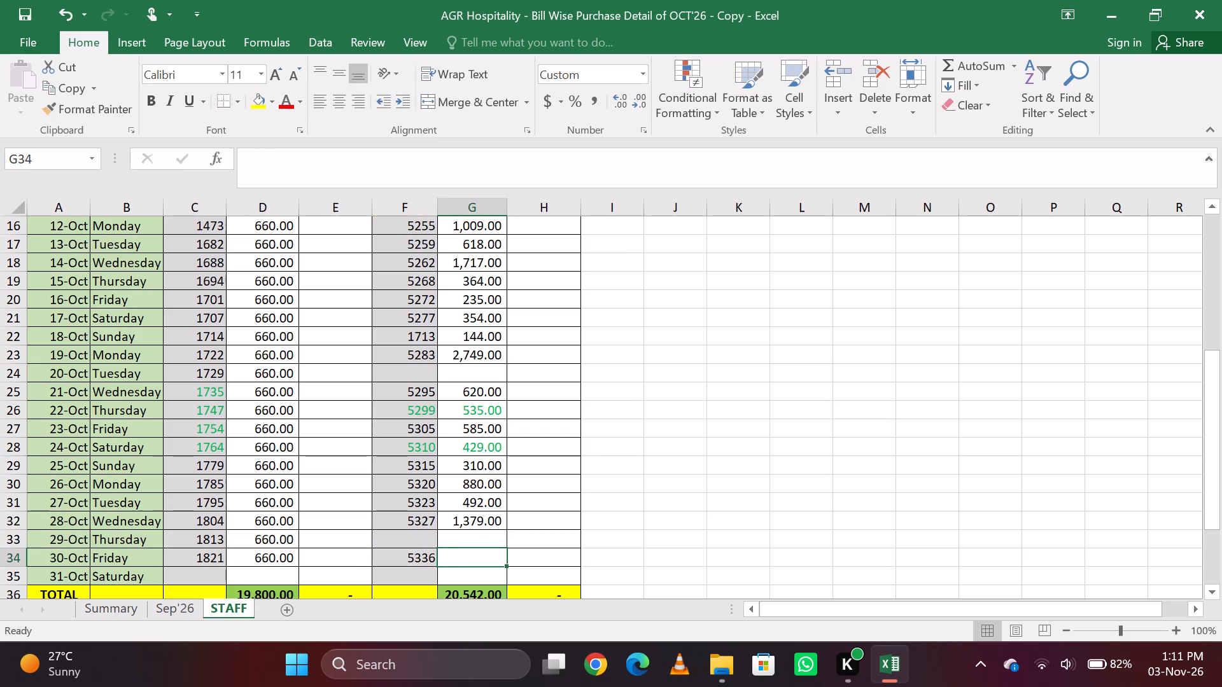
text(1724)
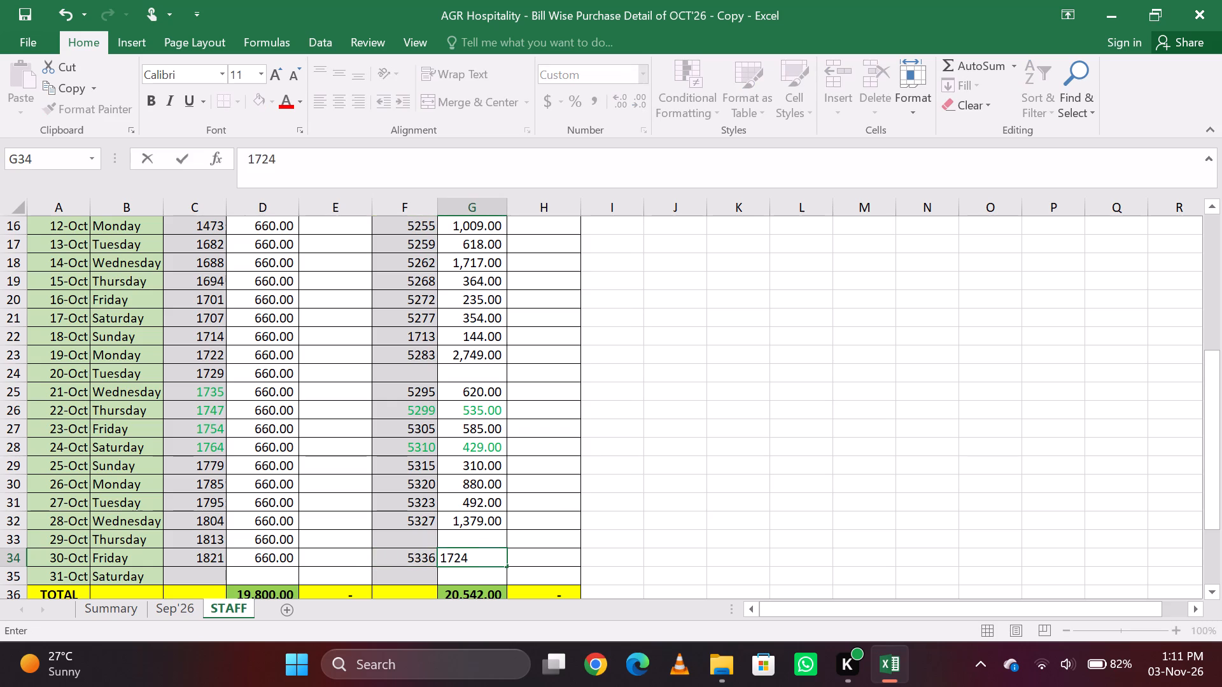
text(.4)
key(Down)
key(Up)
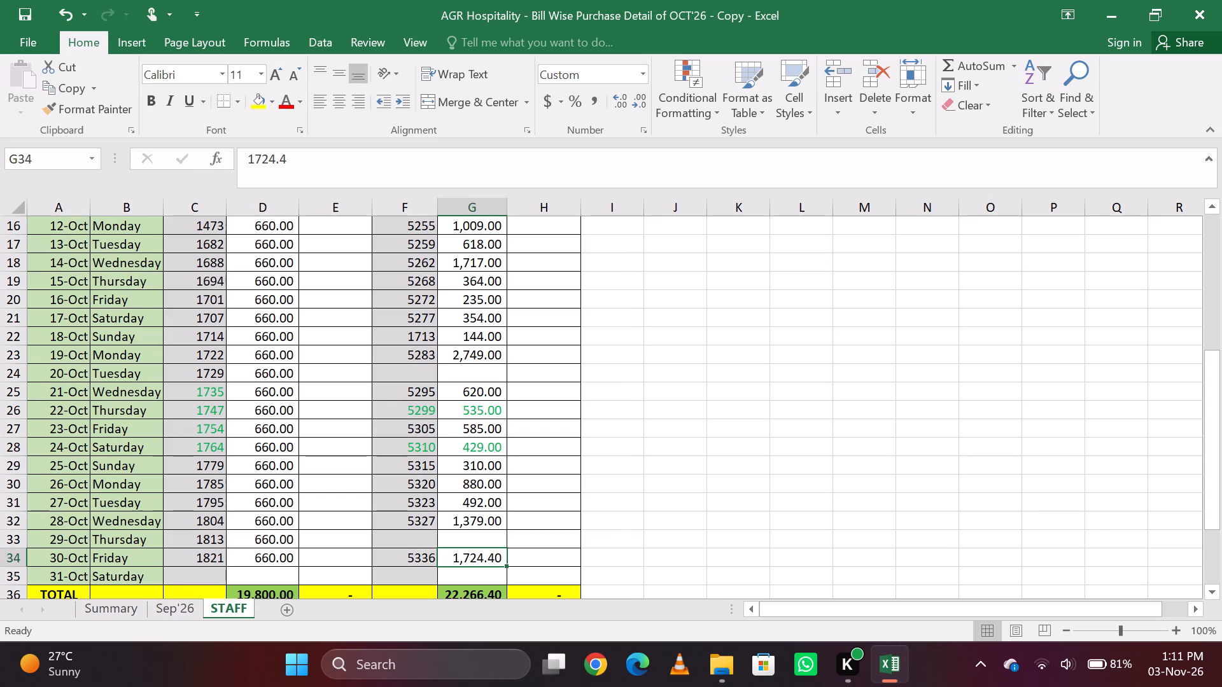
On the Sep'26 sheet, find "seth" and enter bill 1820 with amount 288 for 30-Oct under SETHI VERKA BOOTH [ADDA BAR].
key(ctrl+Page_Up)
key(Down)
key(Up)
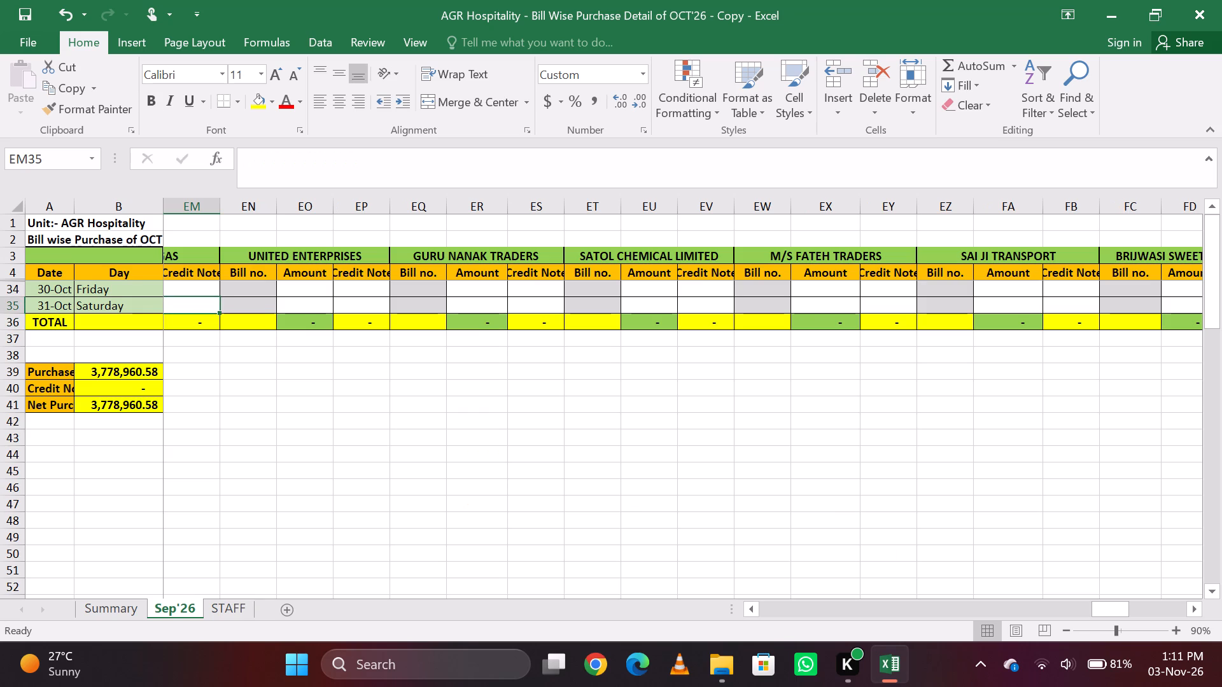
key(ctrl+f)
text(seth)
key(Return)
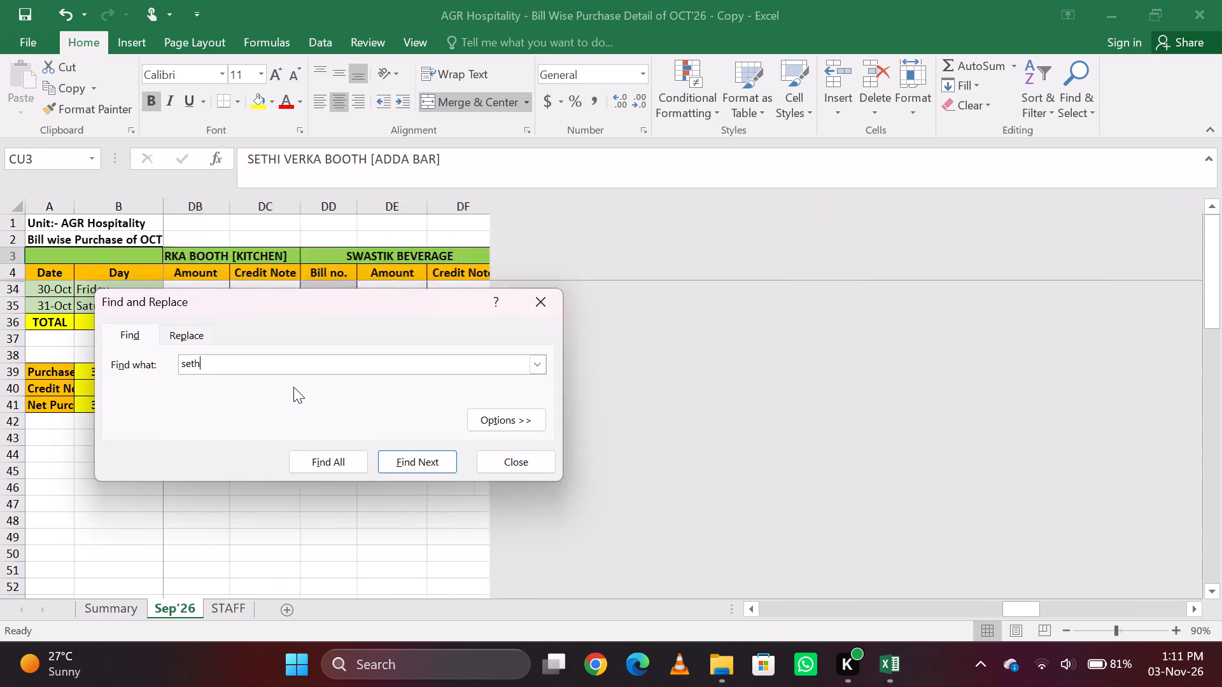
key(Escape)
key(Down)
key(Down)
key(Up)
key(Down)
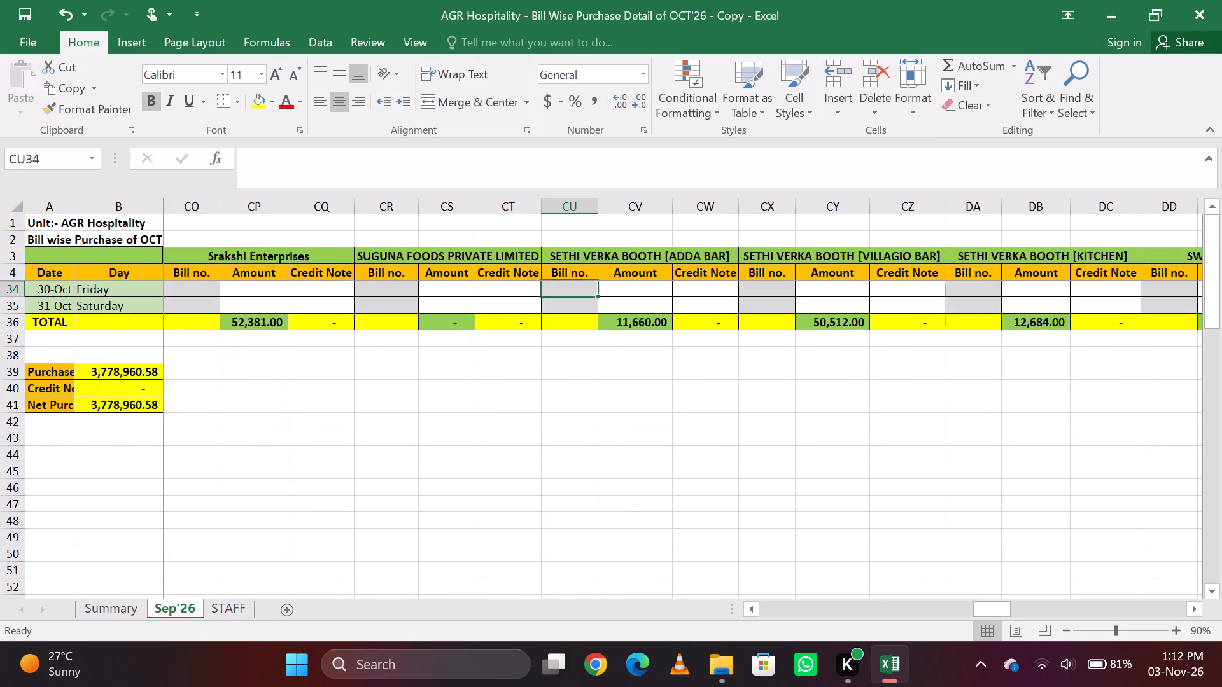
key(Right)
key(Left)
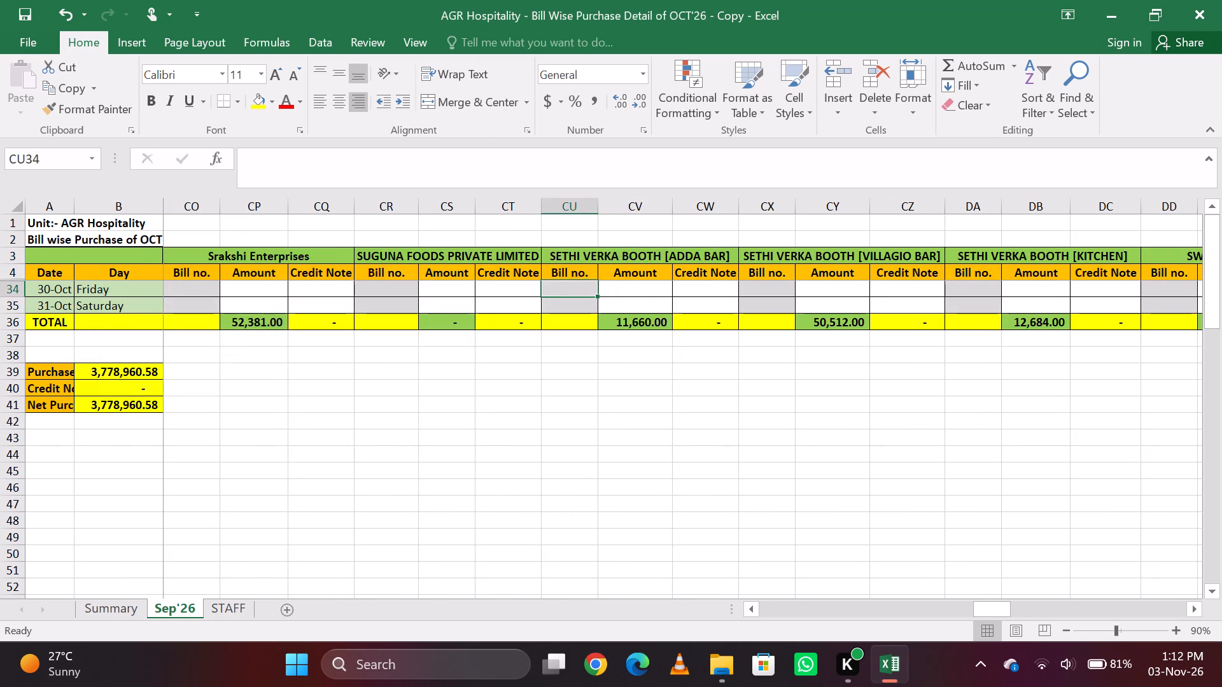
text(182-)
key(BackSpace)
key(0)
key(Tab)
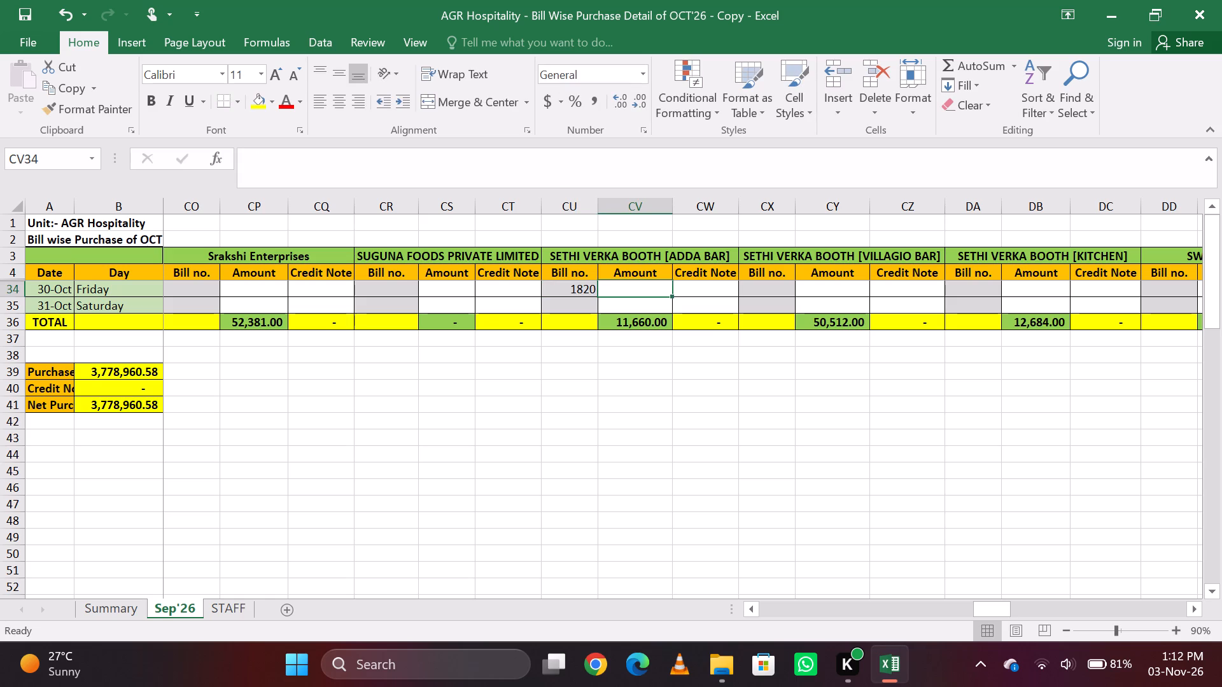
text(288)
key(Tab)
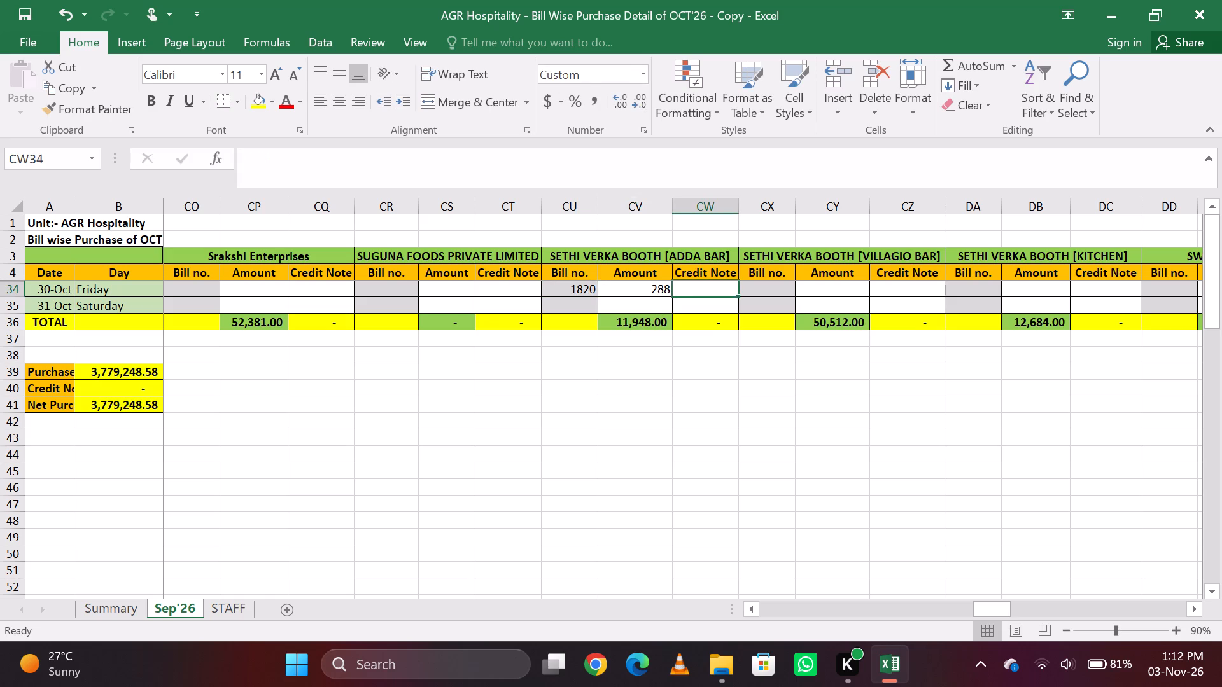
Find "shiv" and enter bill 5335 with amount 627 for 30-Oct under SHIVAM VEGETAVBLE & FRUITS [ADDA BAR].
key(ctrl+f)
text(shiv)
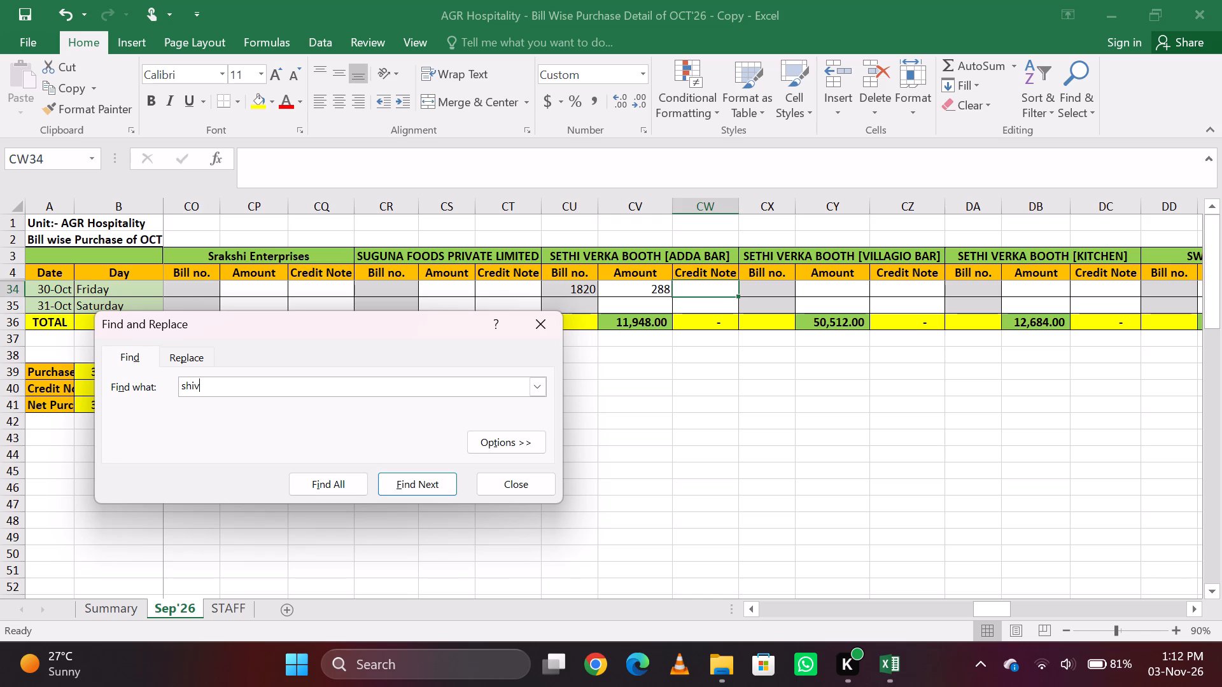
key(Return)
key(Escape)
key(Down)
key(Down)
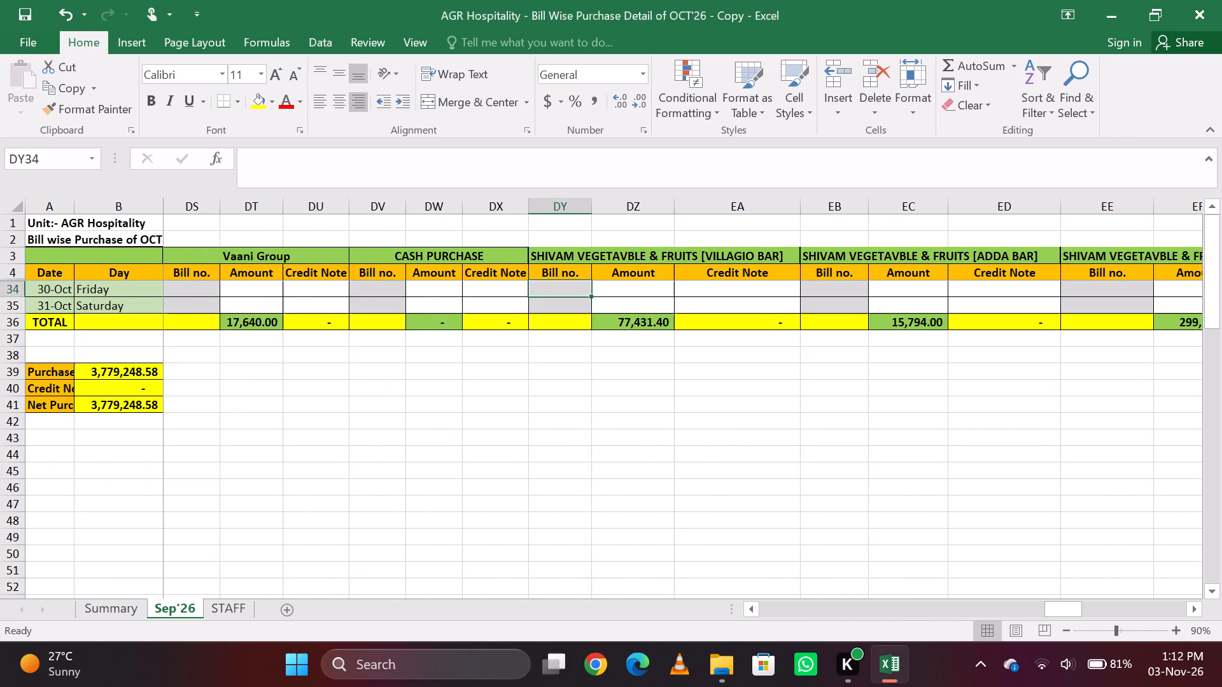
key(Right)
key(Right)
key(Right)
key(Right)
key(Left)
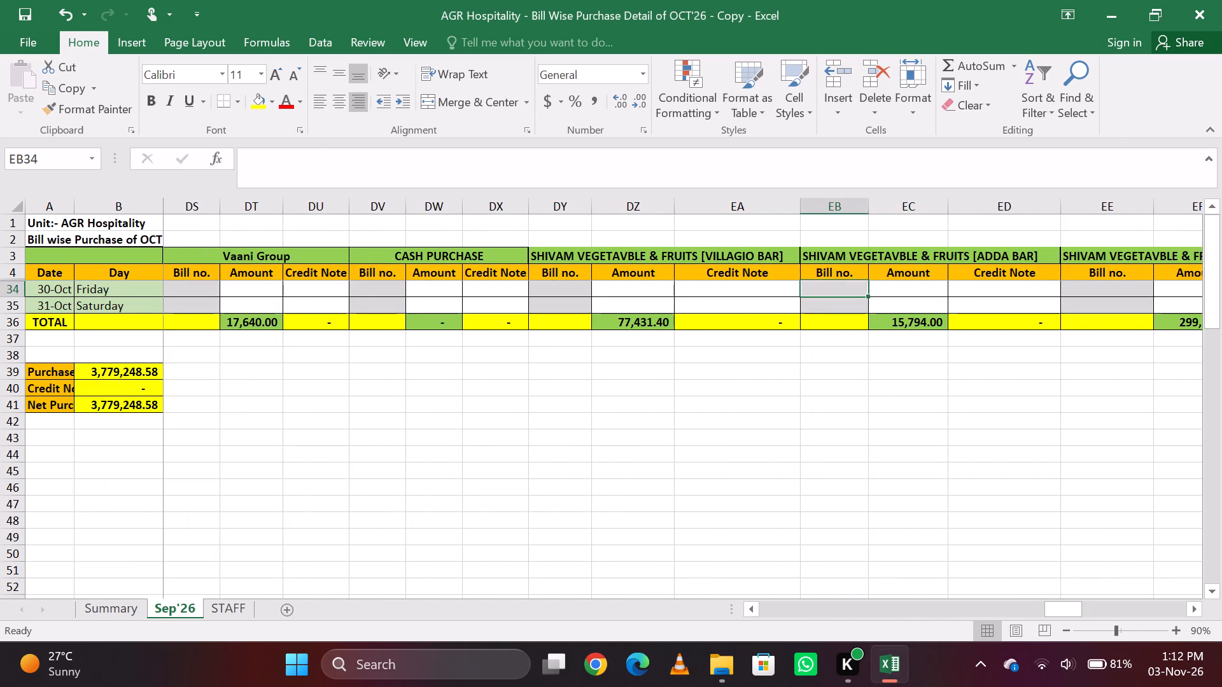
text(5335)
key(Tab)
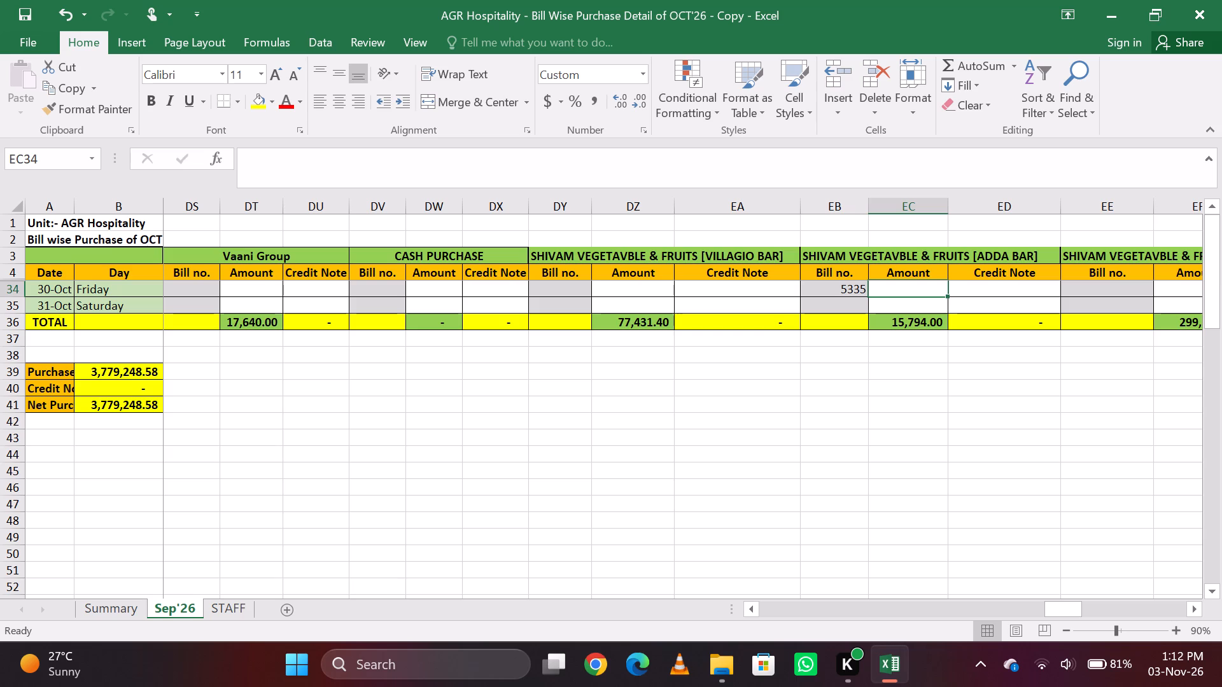
text(627)
key(Tab)
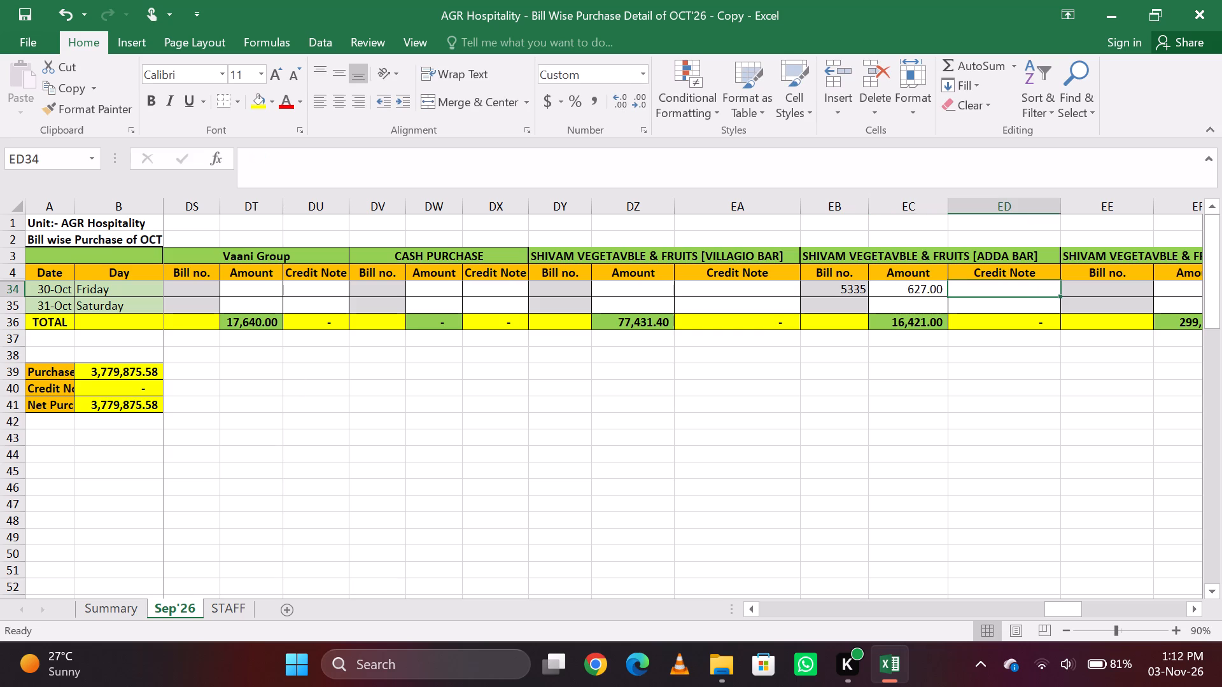
Enter bill 5338 with amount 3282.5 for 30-Oct under SHIVAM VEGETAVBLE & FRUITS [KITCHEN].
key(Right)
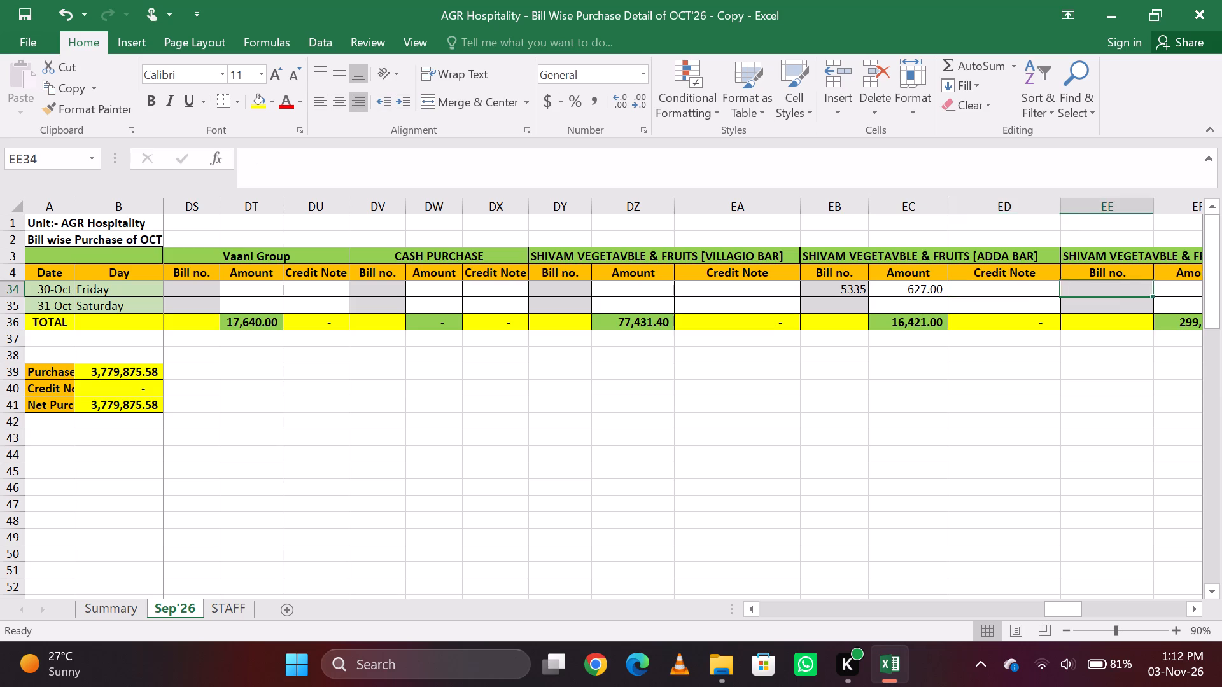
key(Left)
key(Left)
key(Right)
key(Right)
key(Right)
key(Right)
key(Right)
key(Left)
key(Left)
key(Left)
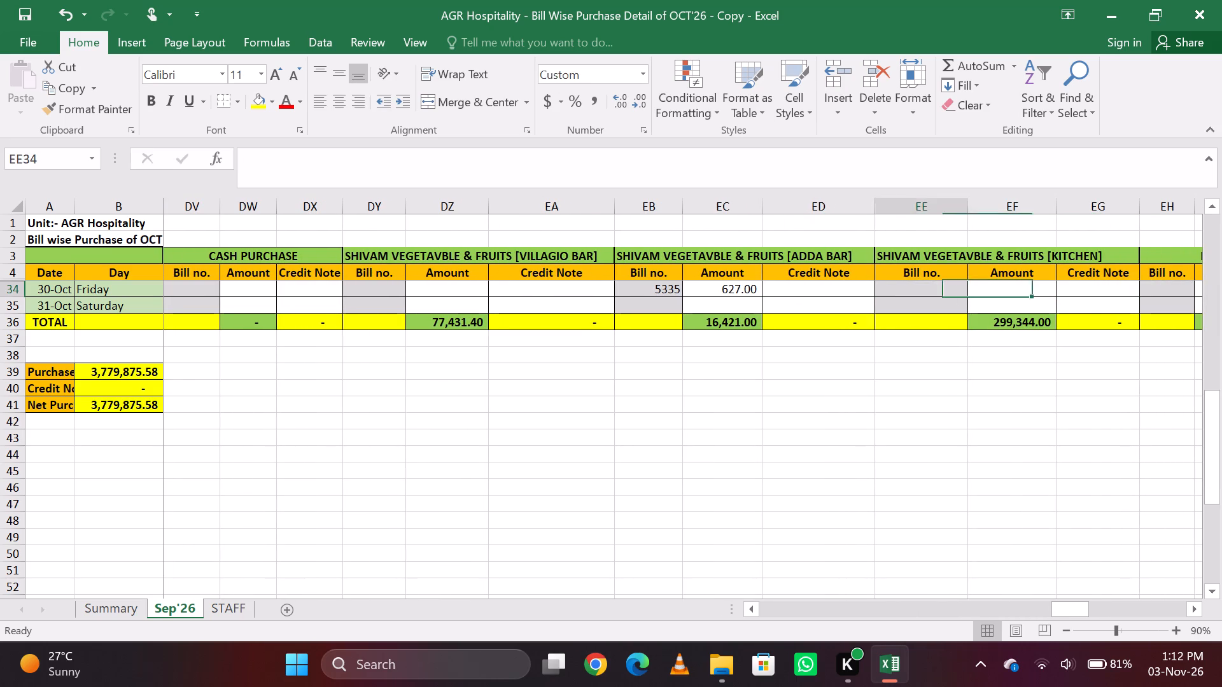
key(Left)
key(Right)
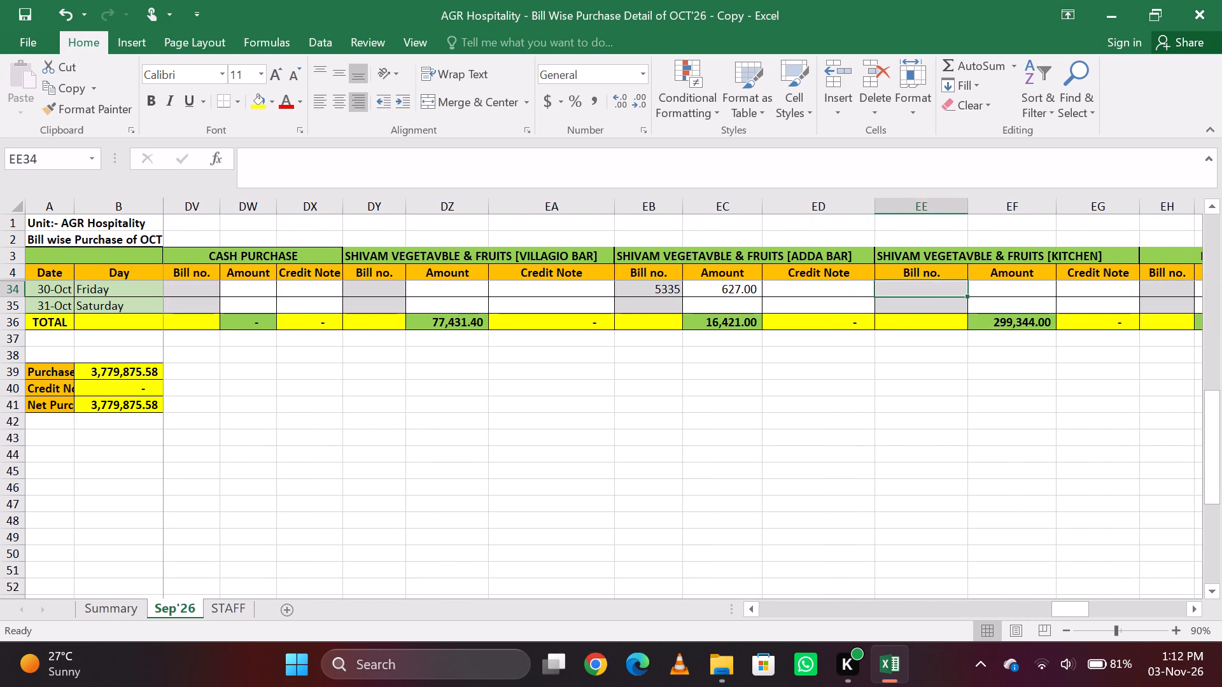
text(5338)
key(Tab)
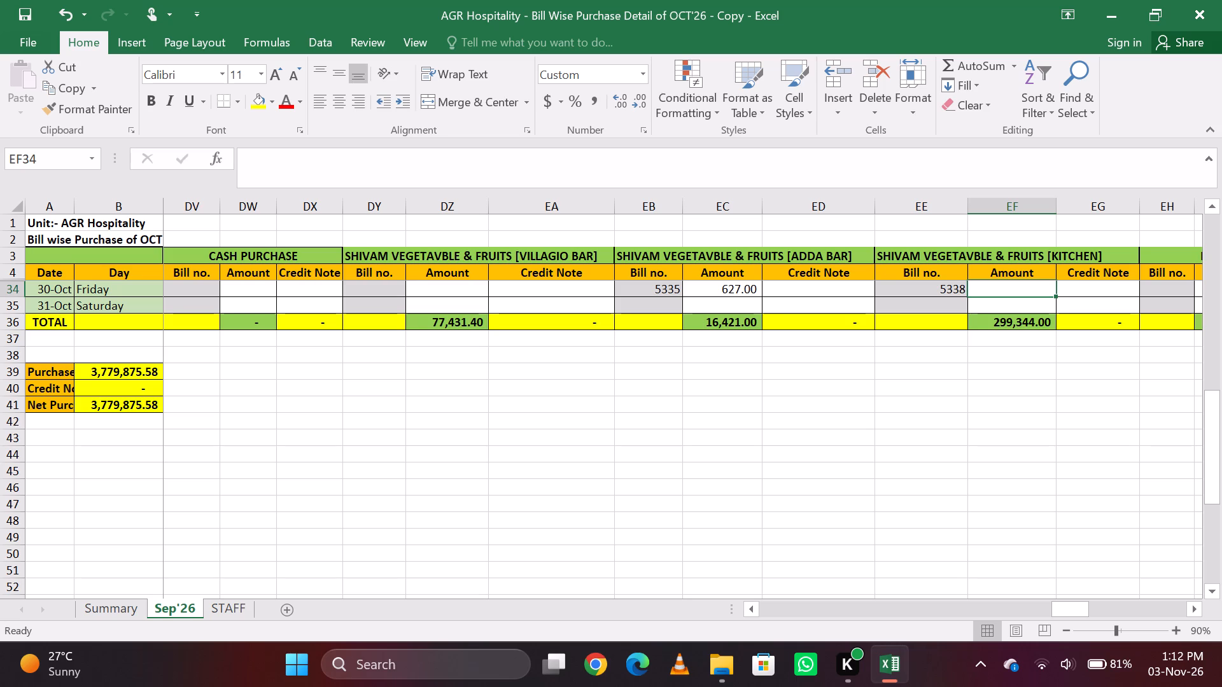
text(3282)
text(.5)
key(Return)
key(Up)
key(Right)
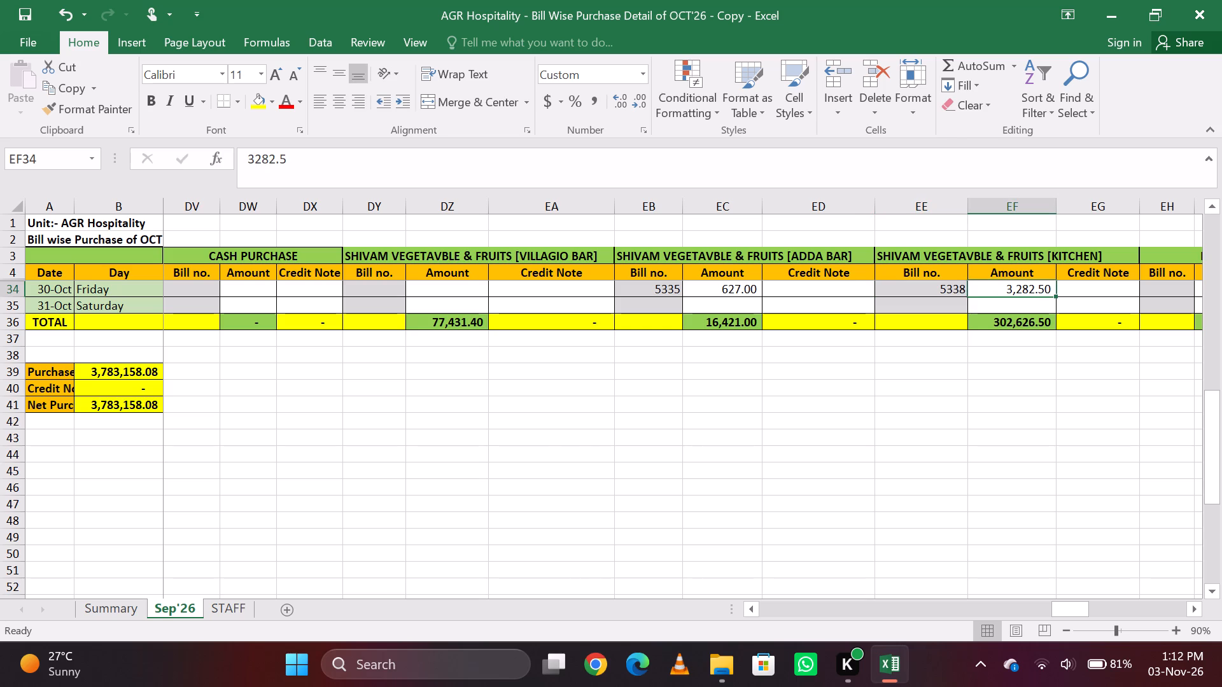
Find "thak" and enter bill 22647 with amount 1472 for 30-Oct under THAKUR VEGETABLES.
key(ctrl+f)
text(thak)
key(Return)
key(Escape)
key(Down)
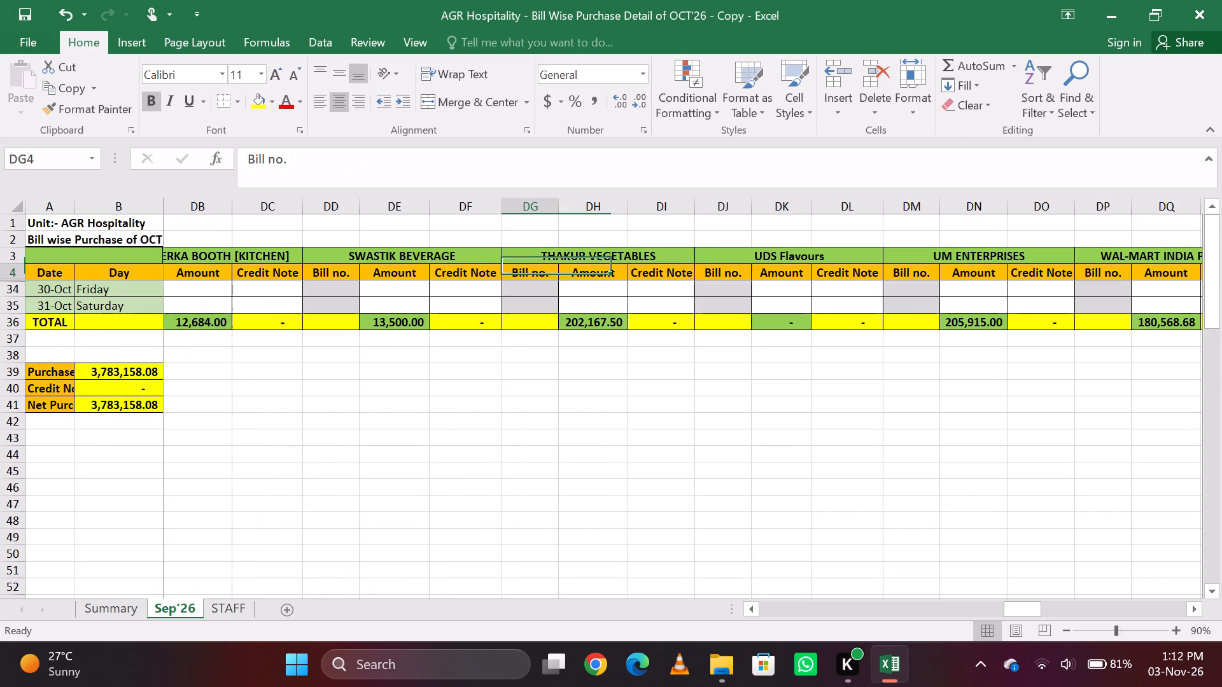
key(Down)
text(226)
text(47)
key(Tab)
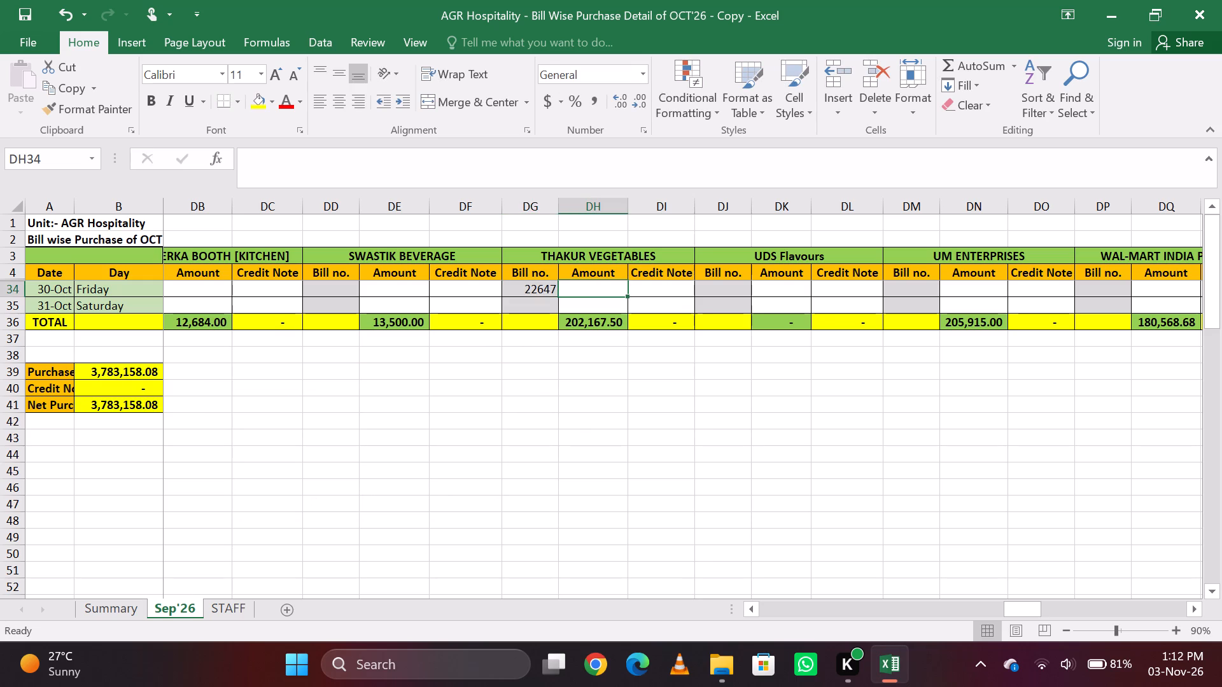
text(14)
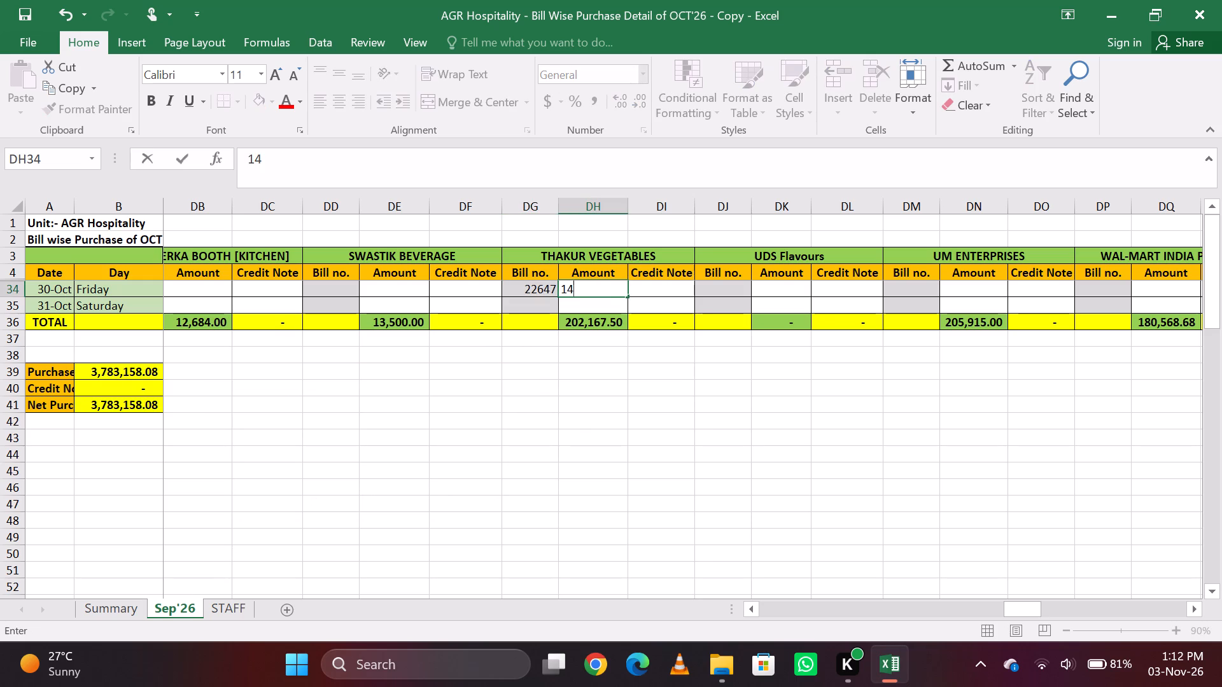
text(72)
key(Tab)
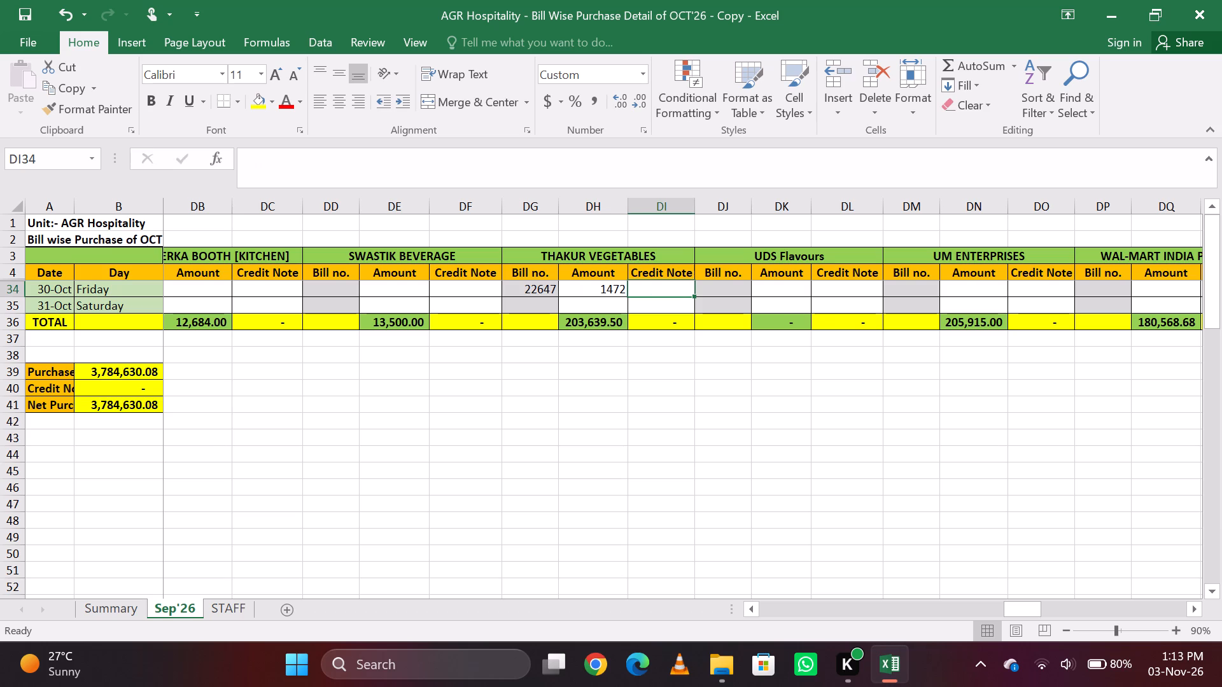
Find "gopa" and enter bill 13821 with amount 3100 for 30-Oct under Gopal Sweet Pvt Ltd.
key(ctrl+f)
text(gopa)
key(Return)
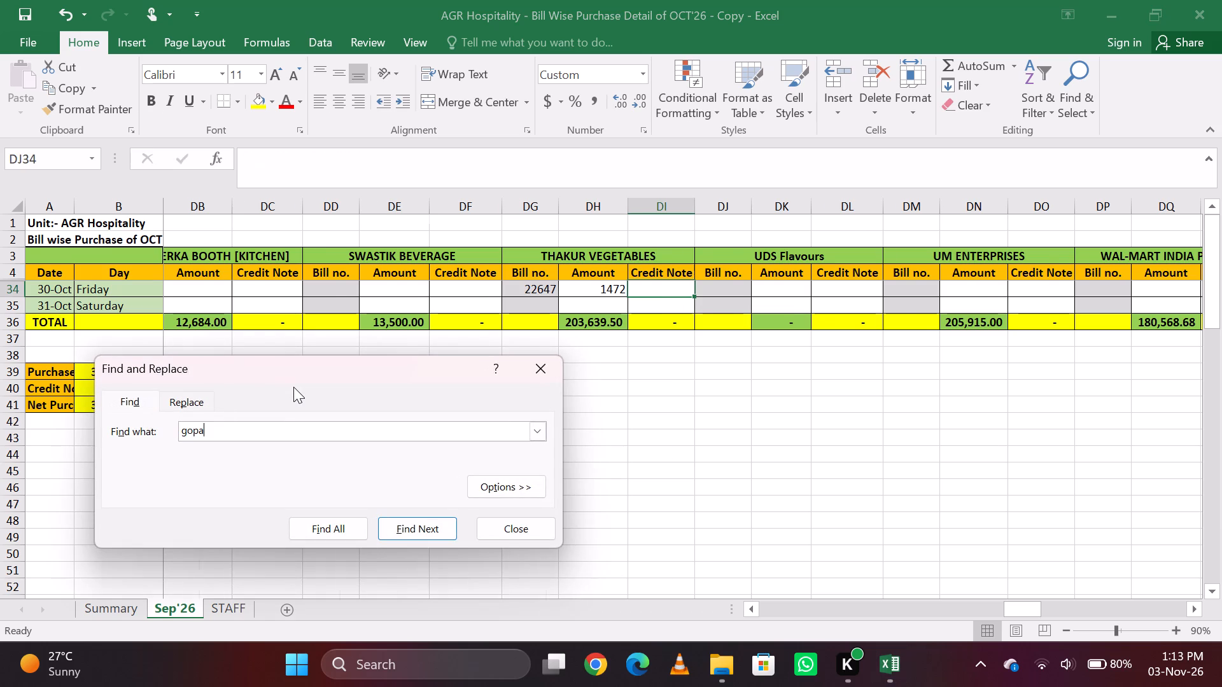
key(Escape)
key(Down)
key(Down)
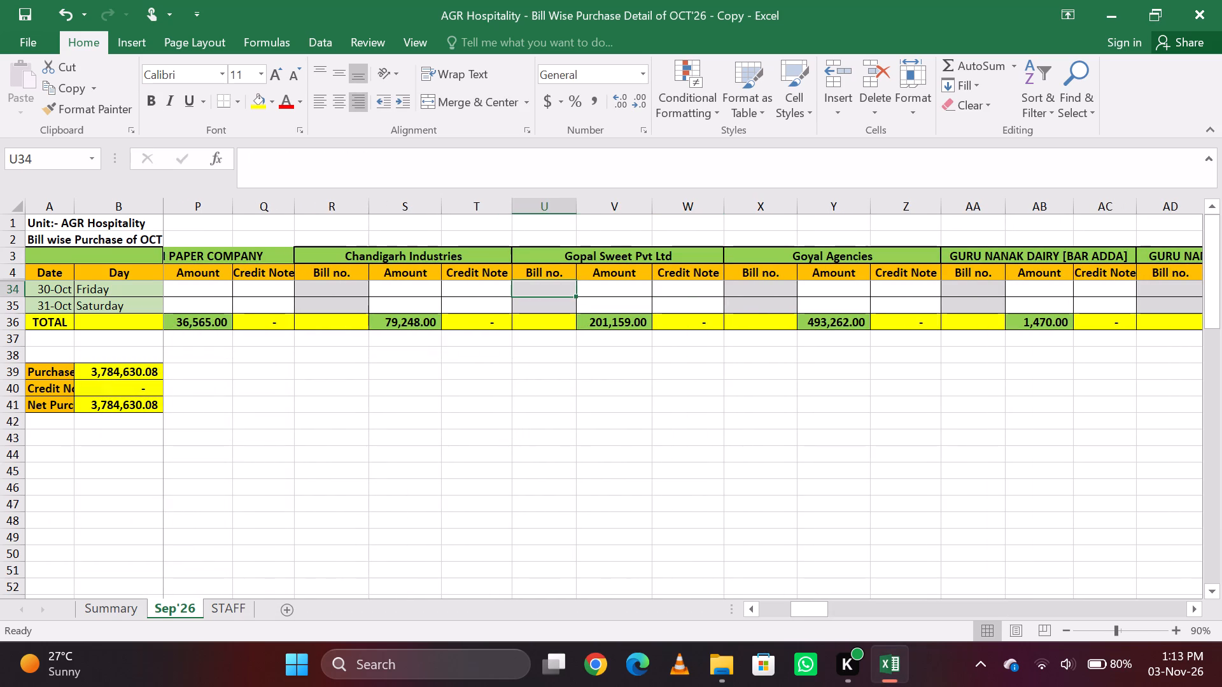
text(13821)
key(Tab)
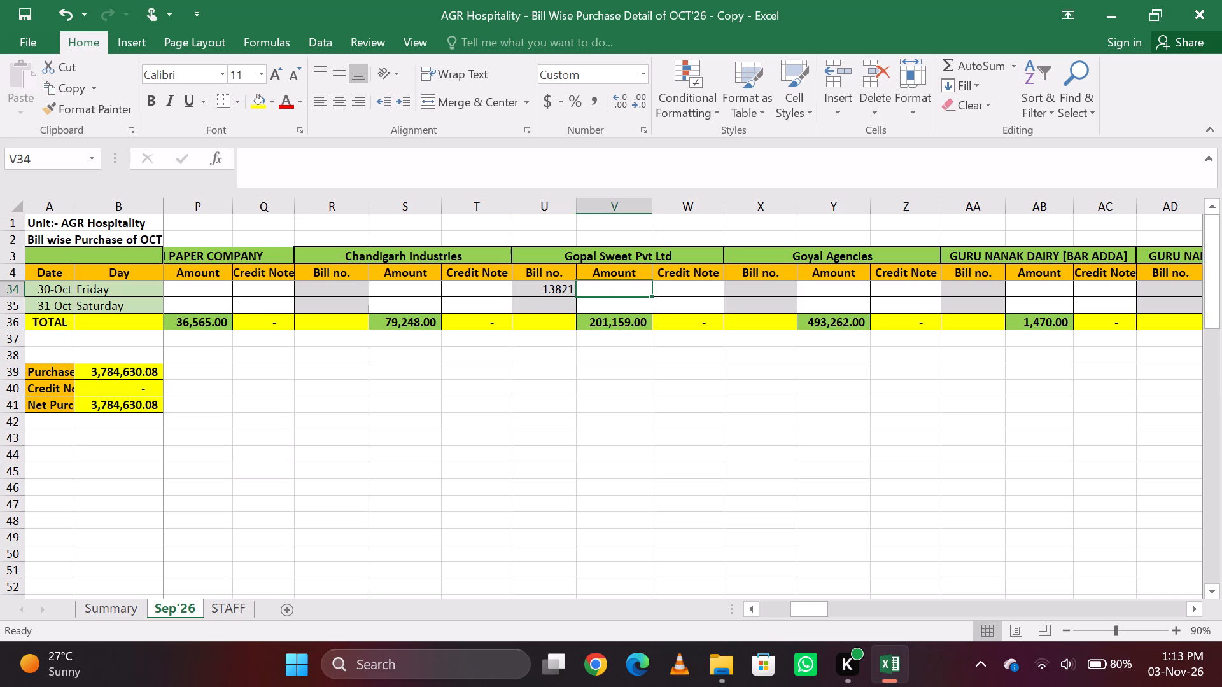
text(3100)
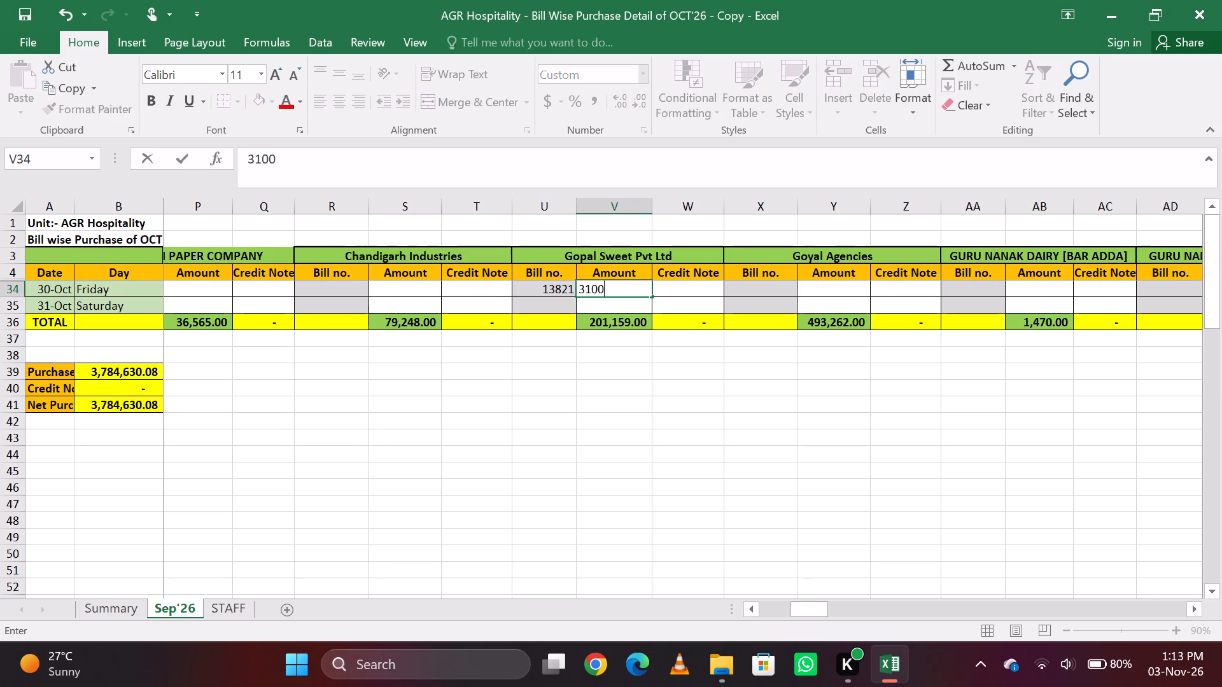
key(Tab)
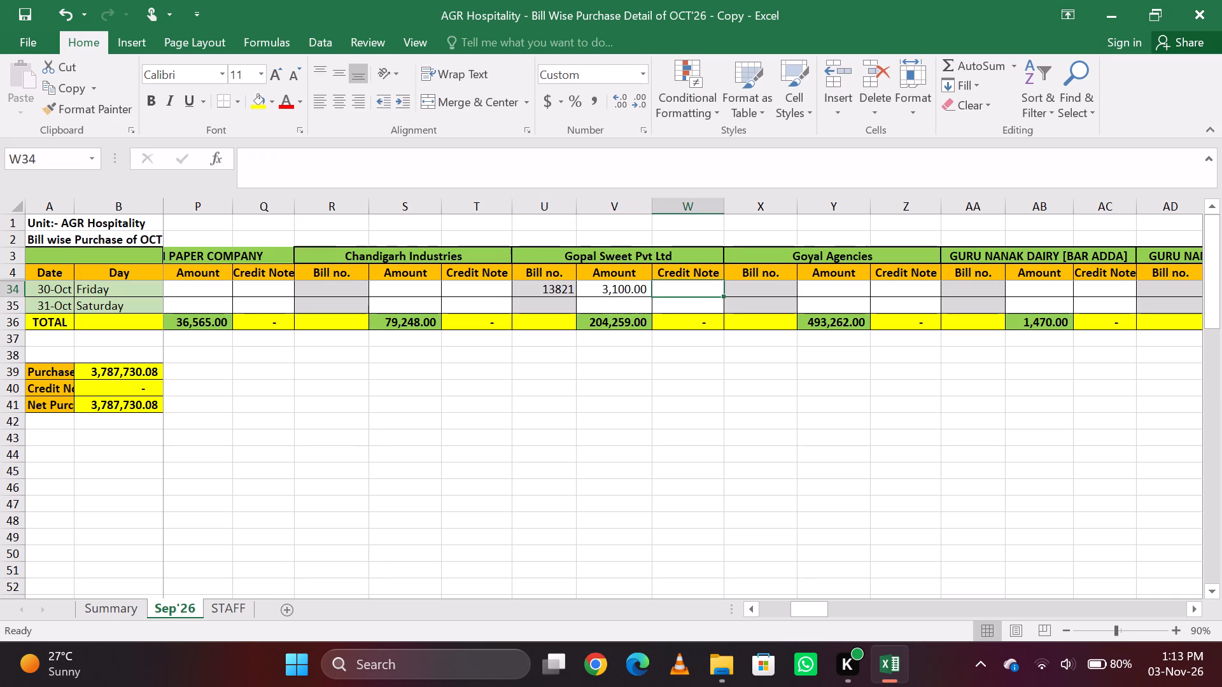
Find "miri" and enter bill 12359 with amount 1750 for 30-Oct under Mirimal F&b Services Pvt Ltd.
key(ctrl+f)
text(miri)
key(Return)
key(Escape)
key(Down)
key(Down)
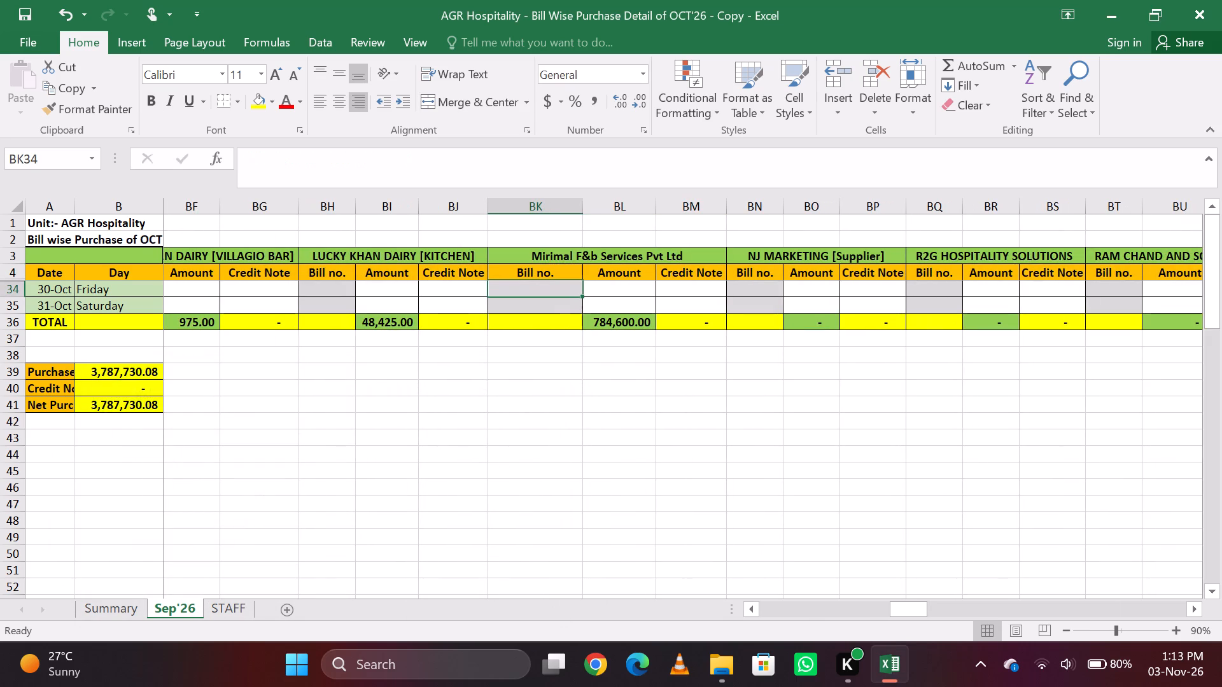
key(Down)
key(Up)
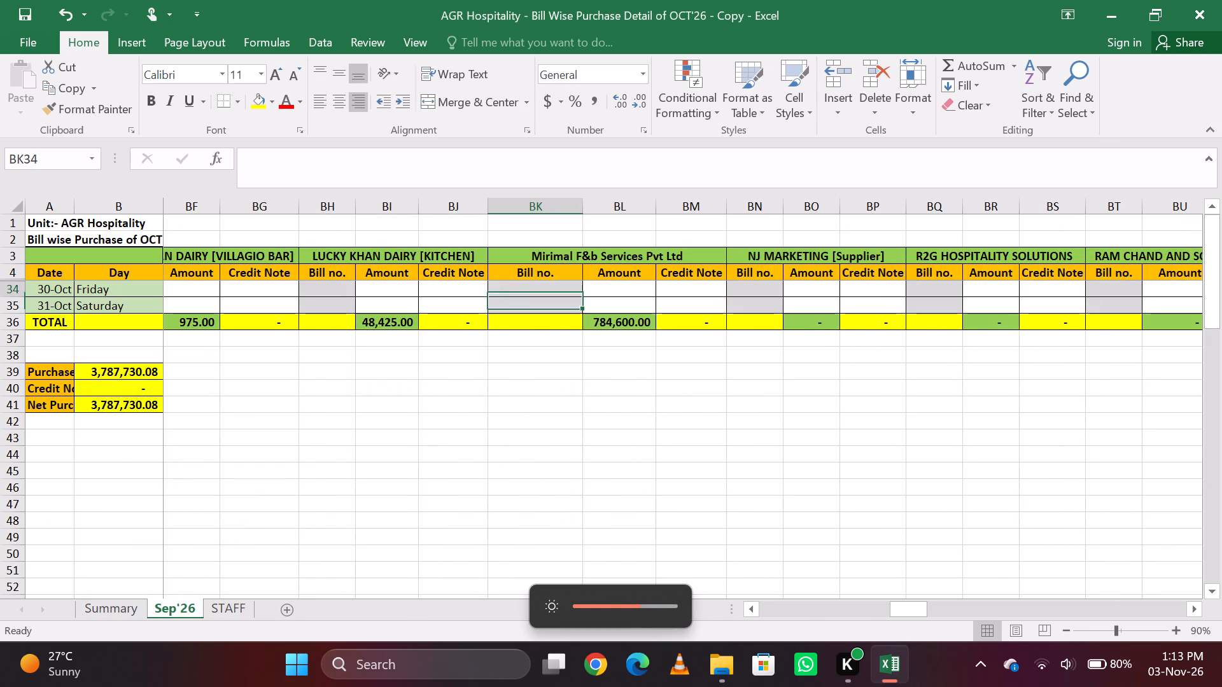
key(Down)
key(Up)
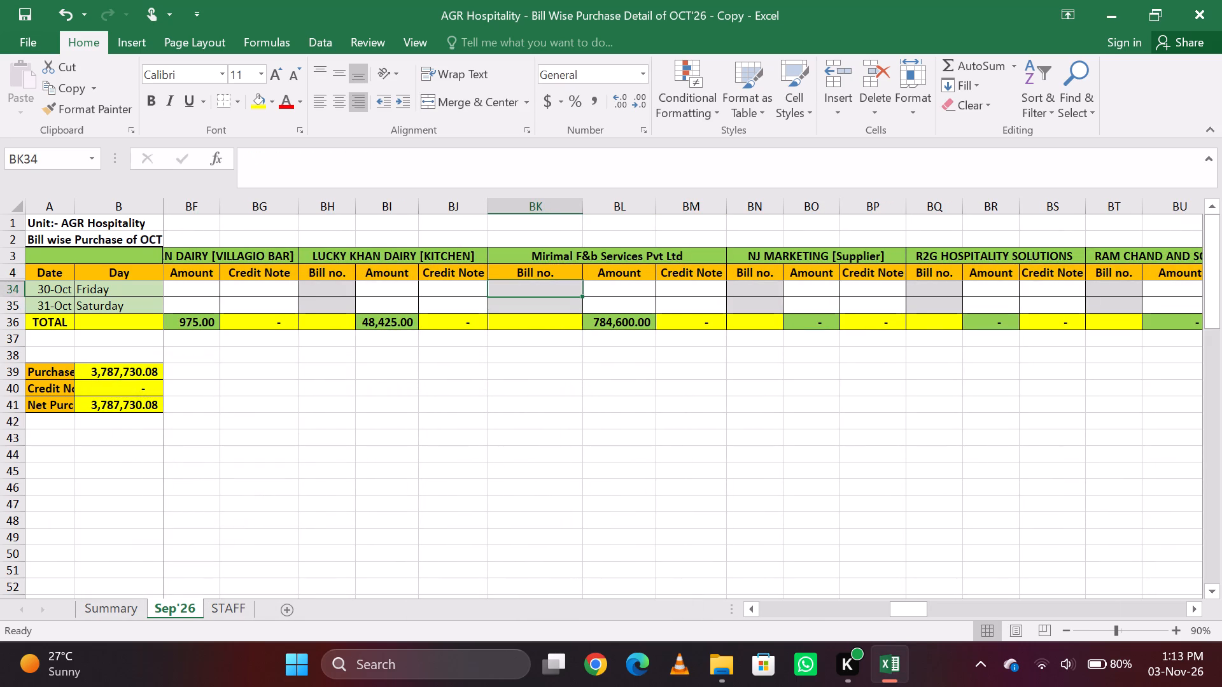
text(123)
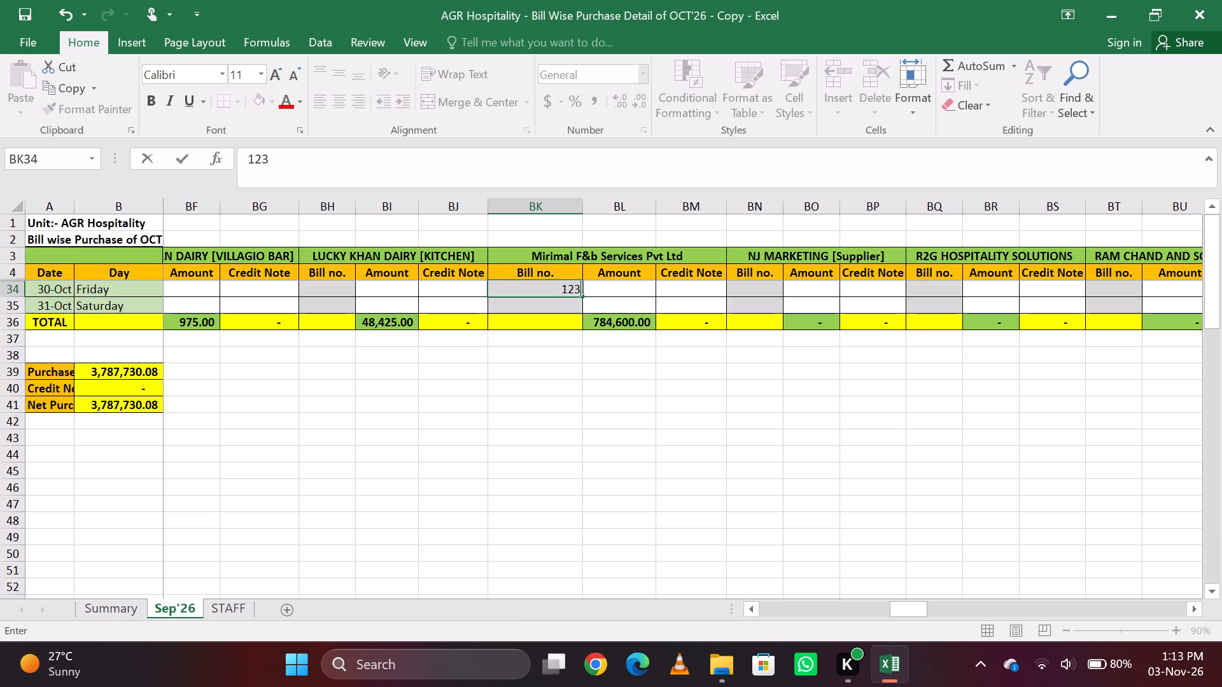
text(59)
key(Tab)
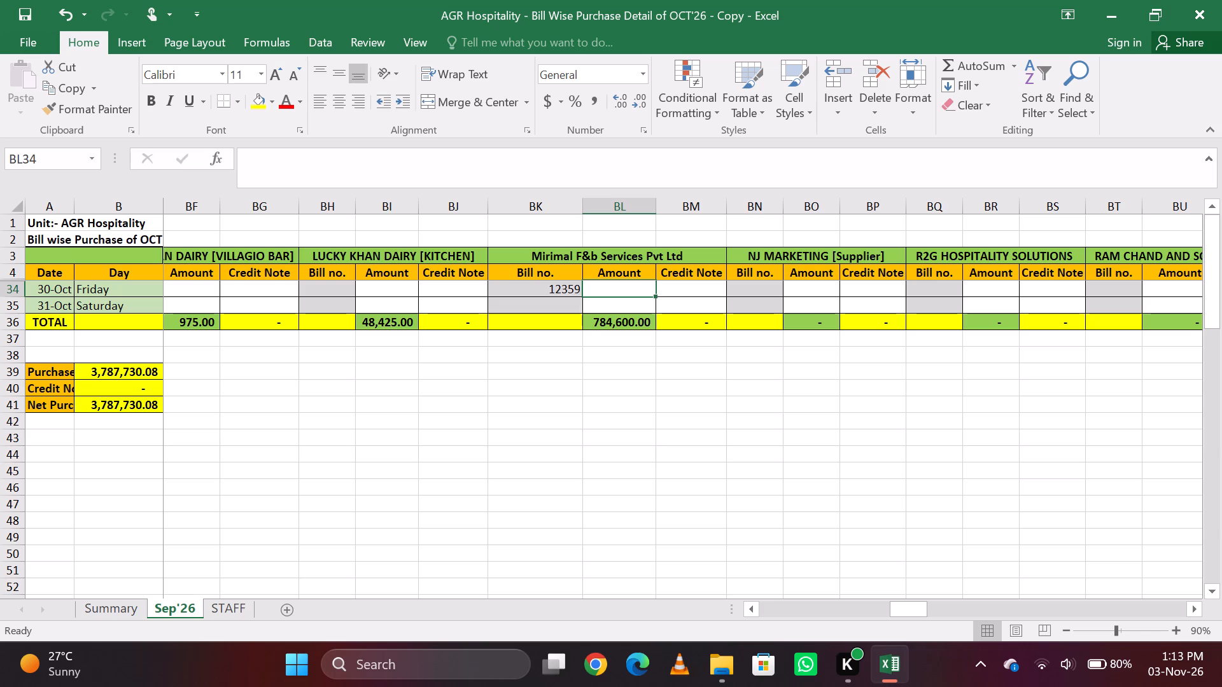
text(1750)
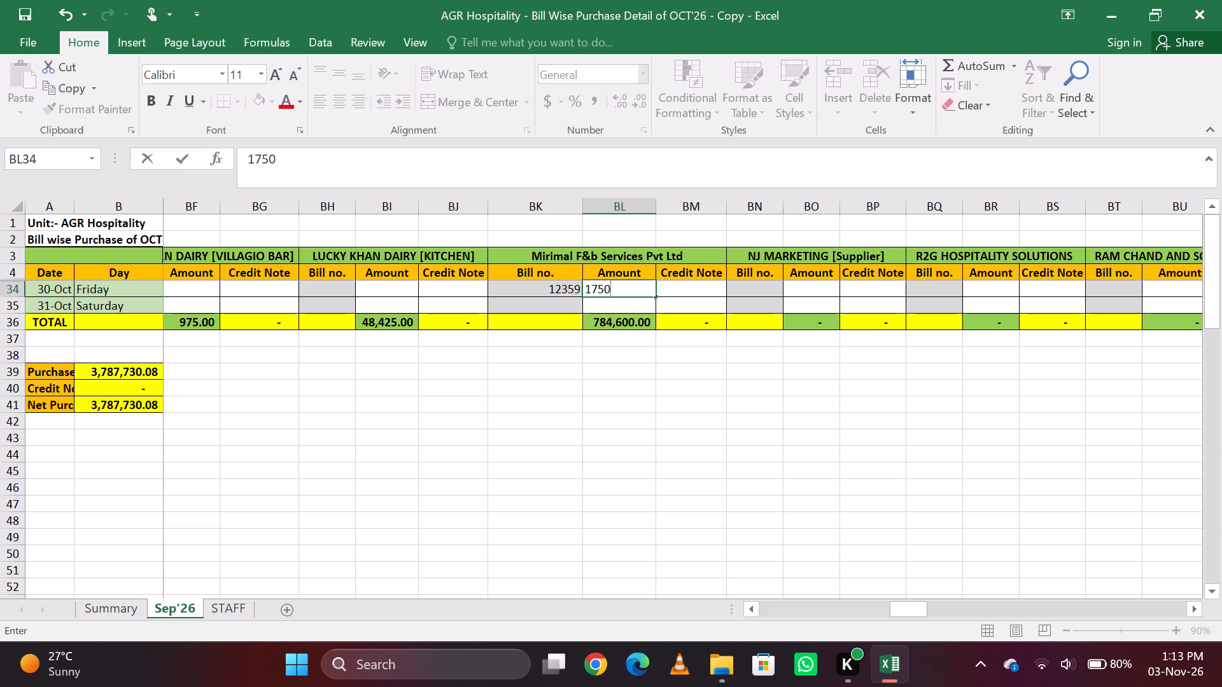
key(Tab)
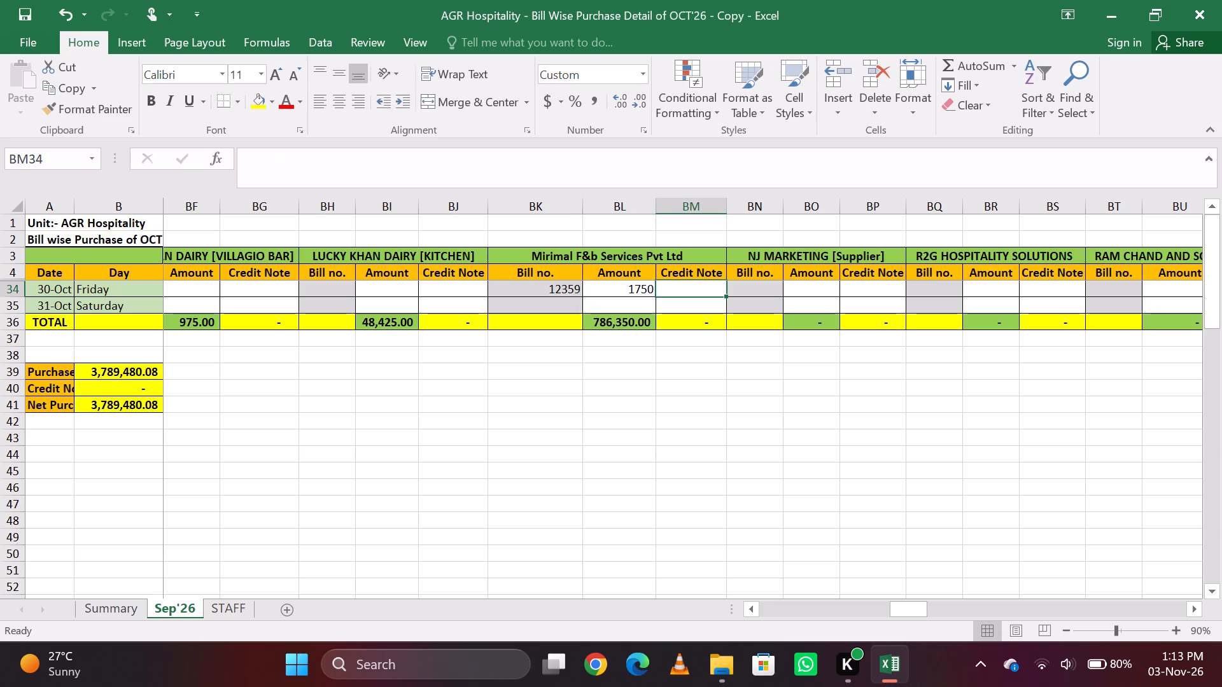
Change the 30-Oct amount under Mirimal F&b Services Pvt Ltd to 1838.
key(Left)
text(1838)
key(Tab)
Find "hone" and enter bill 6896 with amount 1050 for 30-Oct under HONEY HEALTH FOOD.
key(ctrl+f)
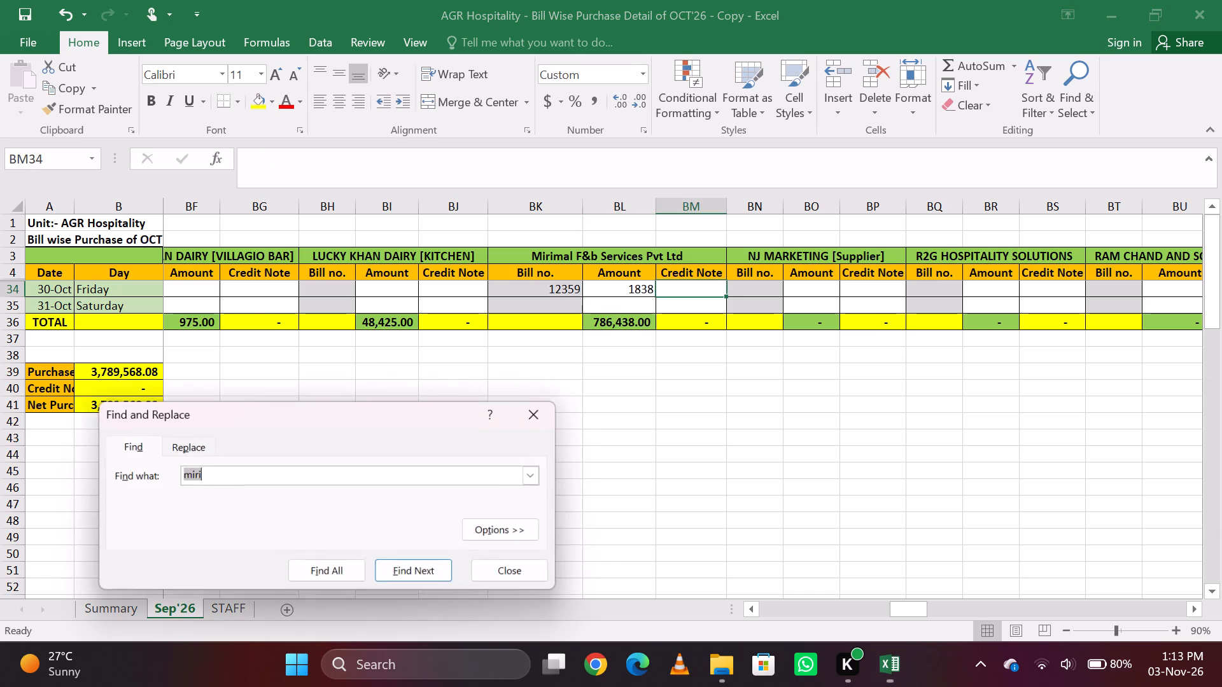
text(hone)
key(Return)
key(Escape)
key(Down)
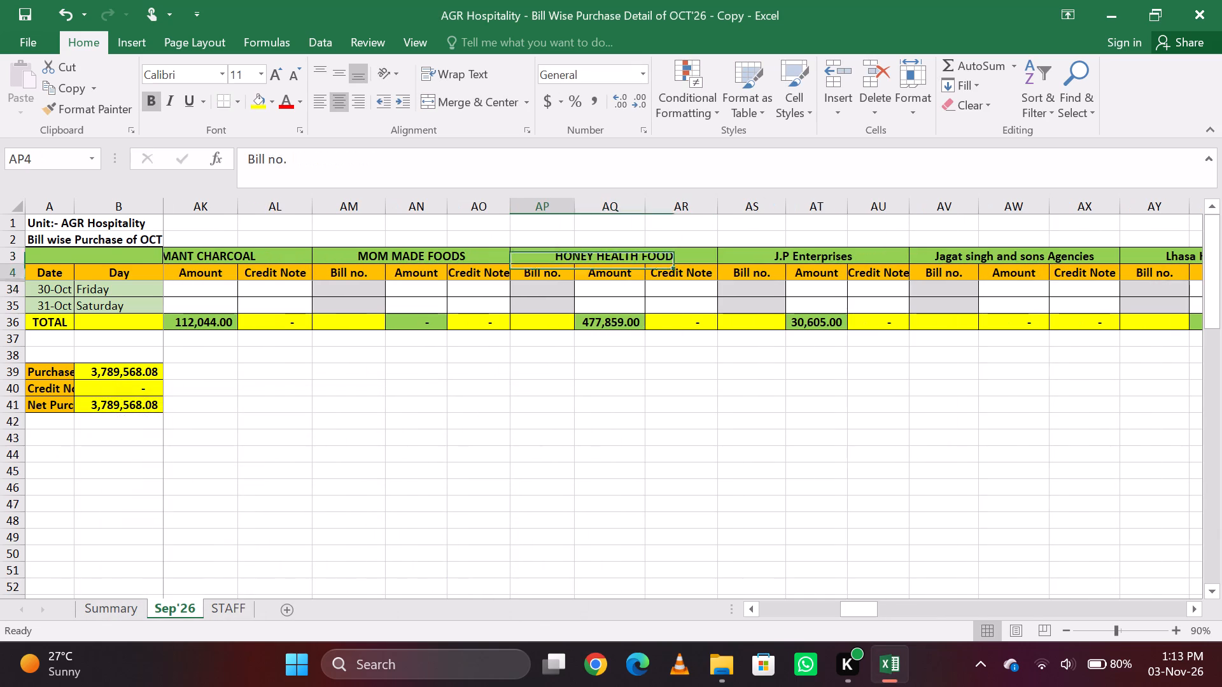
key(Down)
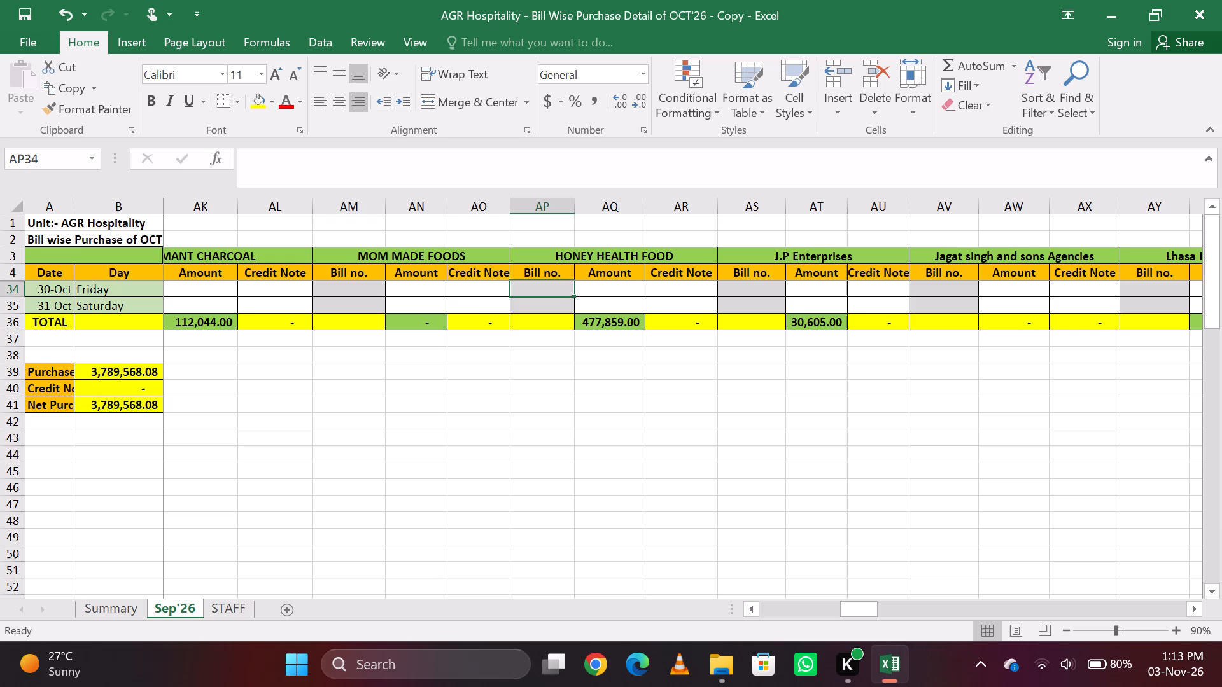
text(68)
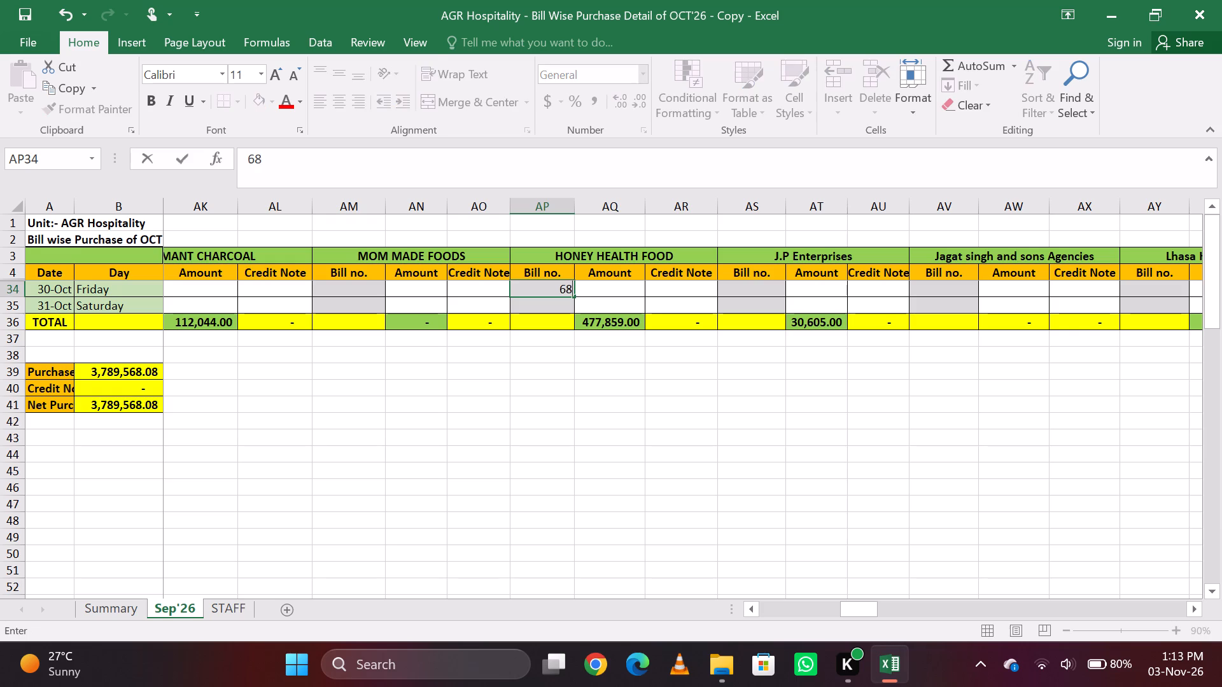
text(96)
key(Tab)
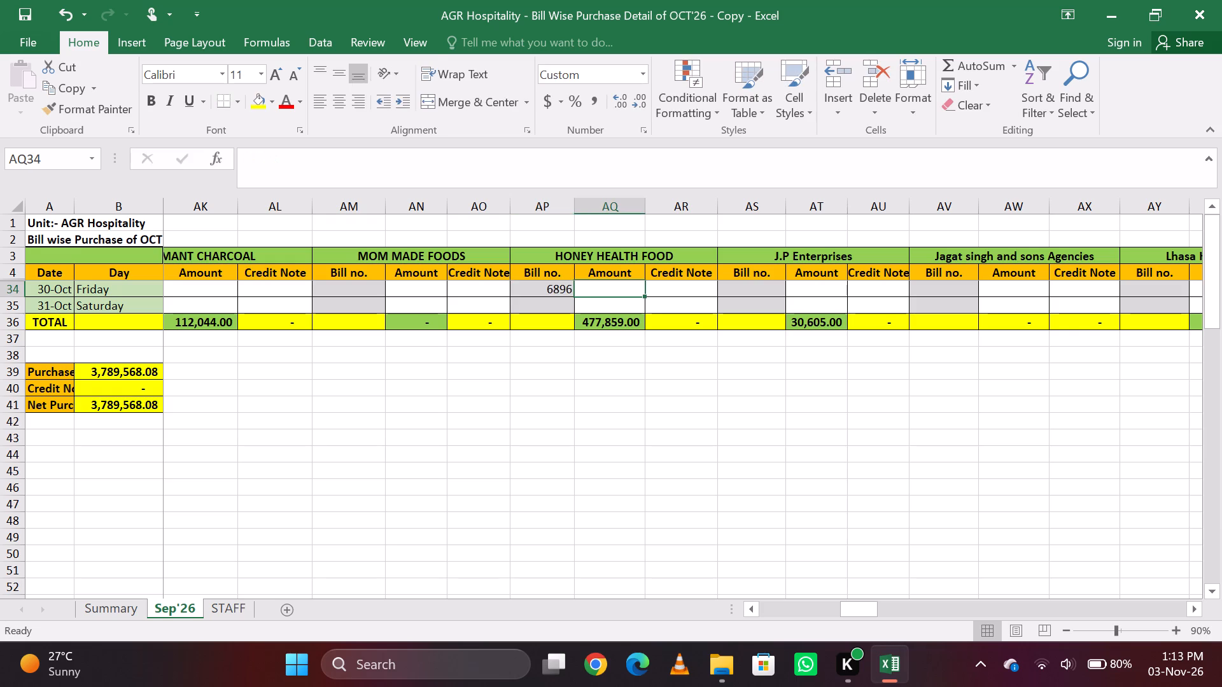
text(1050)
key(Tab)
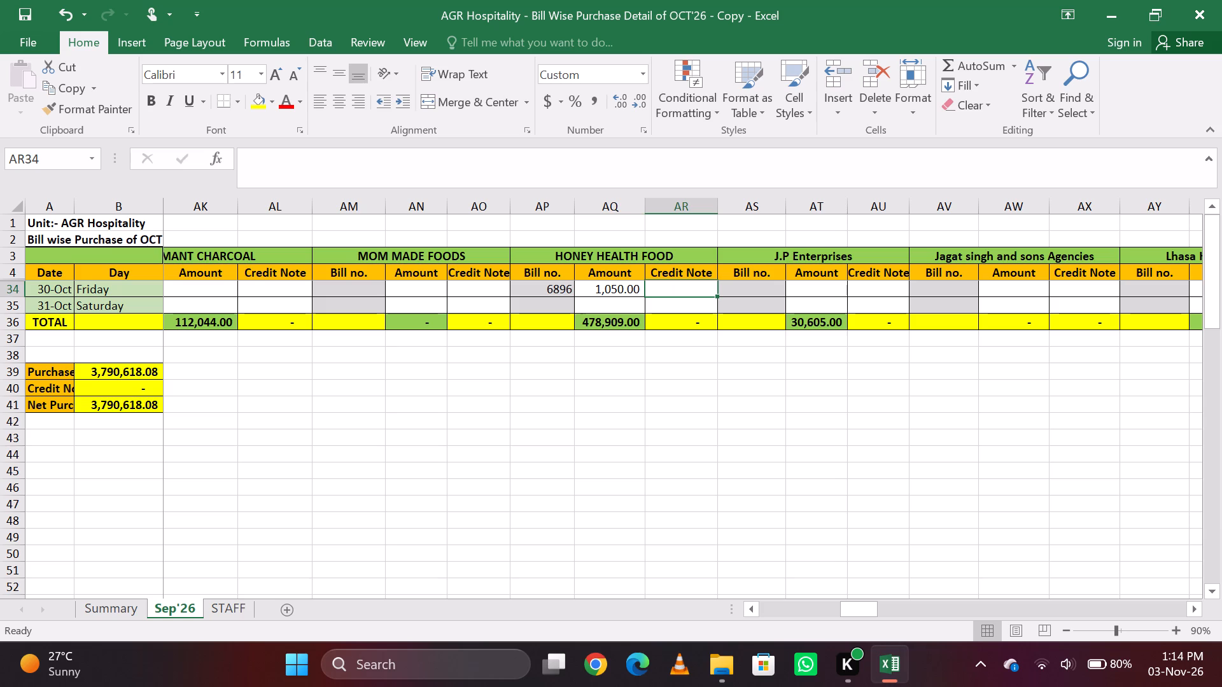
Find "luck" and enter bill 3354 with amount 1950 for 30-Oct under LUCKY KHAN DAIRY [ADDA BAR].
key(ctrl+f)
text(luck)
key(Return)
key(Escape)
key(Down)
key(Down)
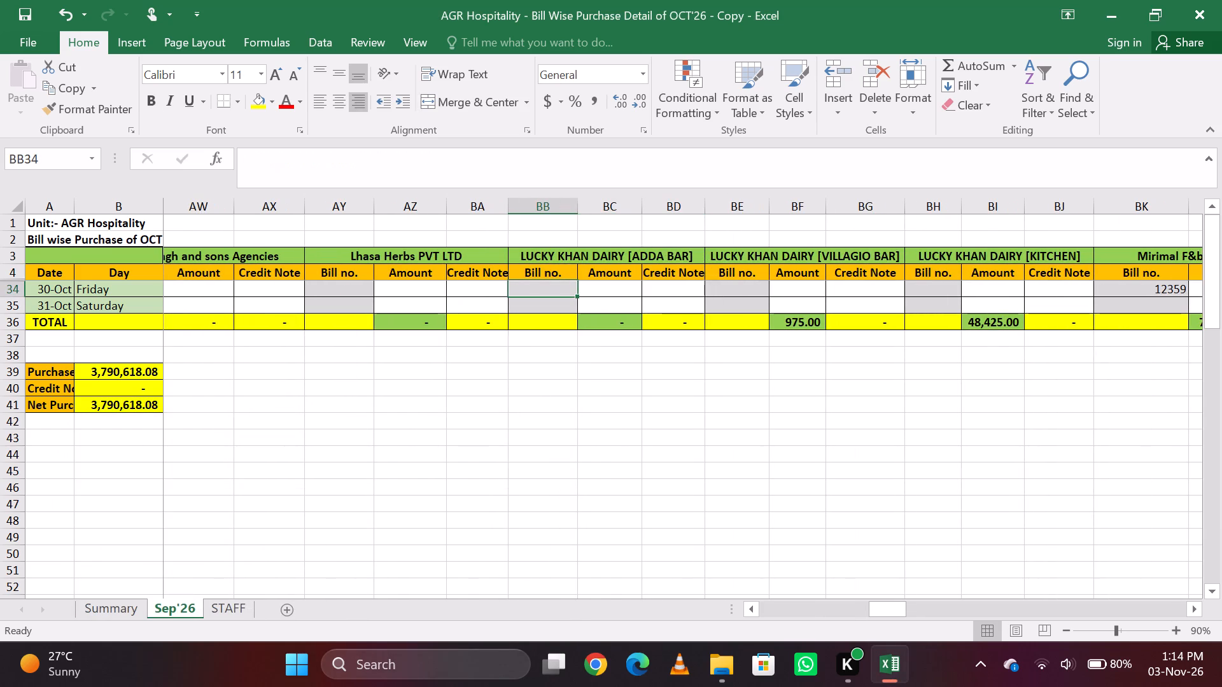
text(3354)
key(Tab)
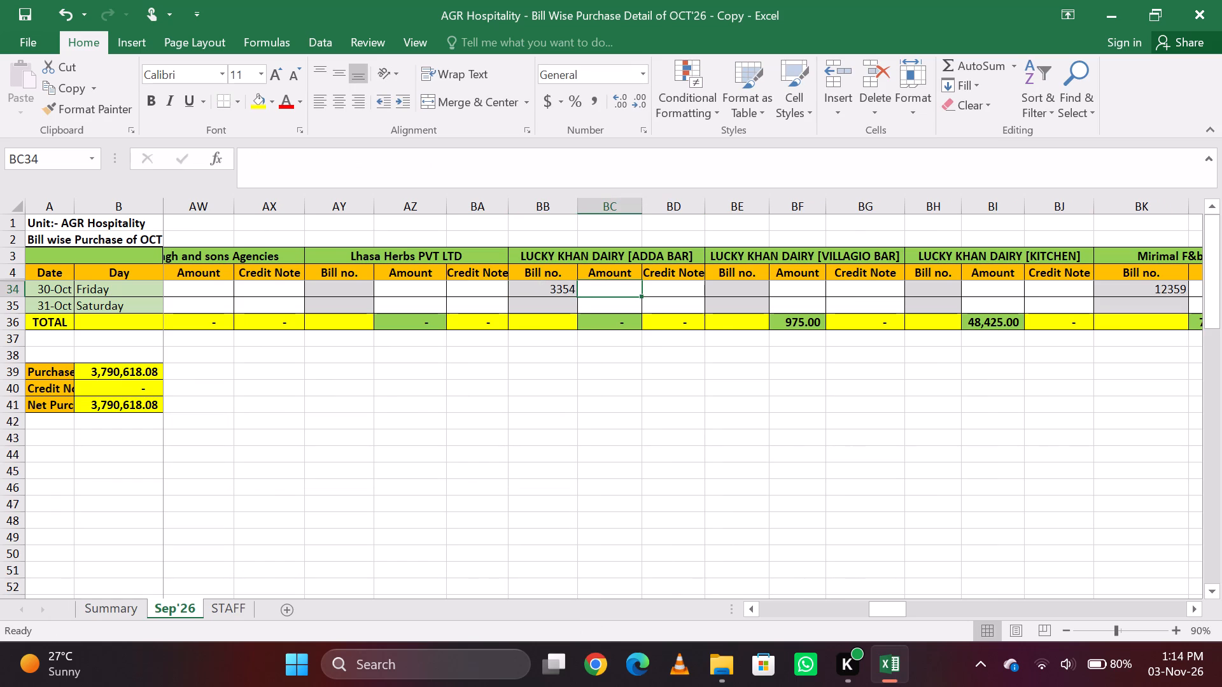
key(2)
key(BackSpace)
text(1950)
key(Tab)
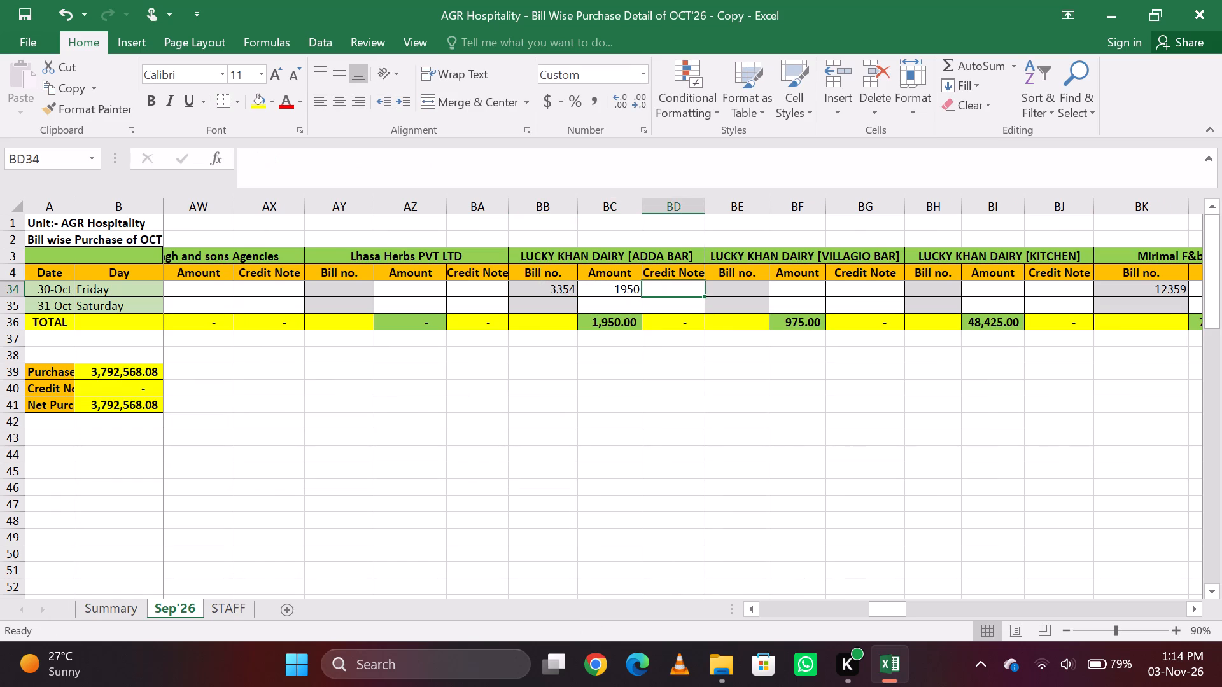
Find "seth" and enter bill 3349 with amount 2232 for 30-Oct under SETHI VERKA BOOTH [VILLAGIO BAR].
key(ctrl+f)
text(seth)
key(Return)
key(Escape)
key(Down)
key(Down)
key(Down)
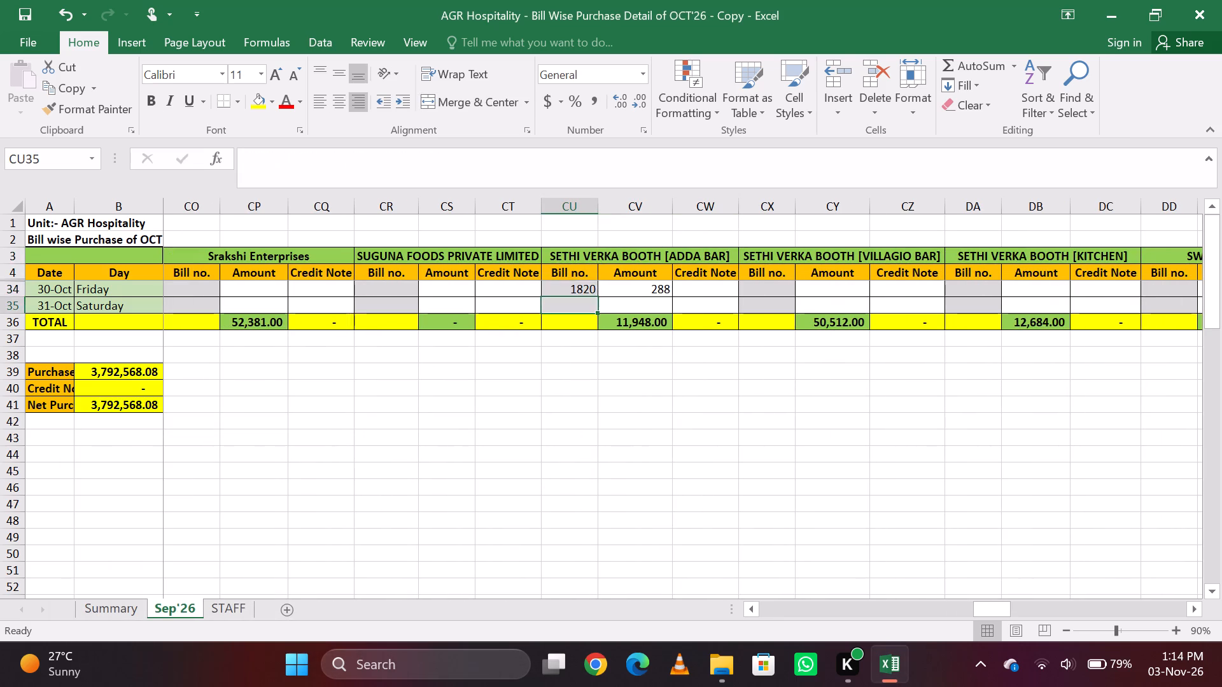
key(Up)
key(Right)
key(Right)
key(Right)
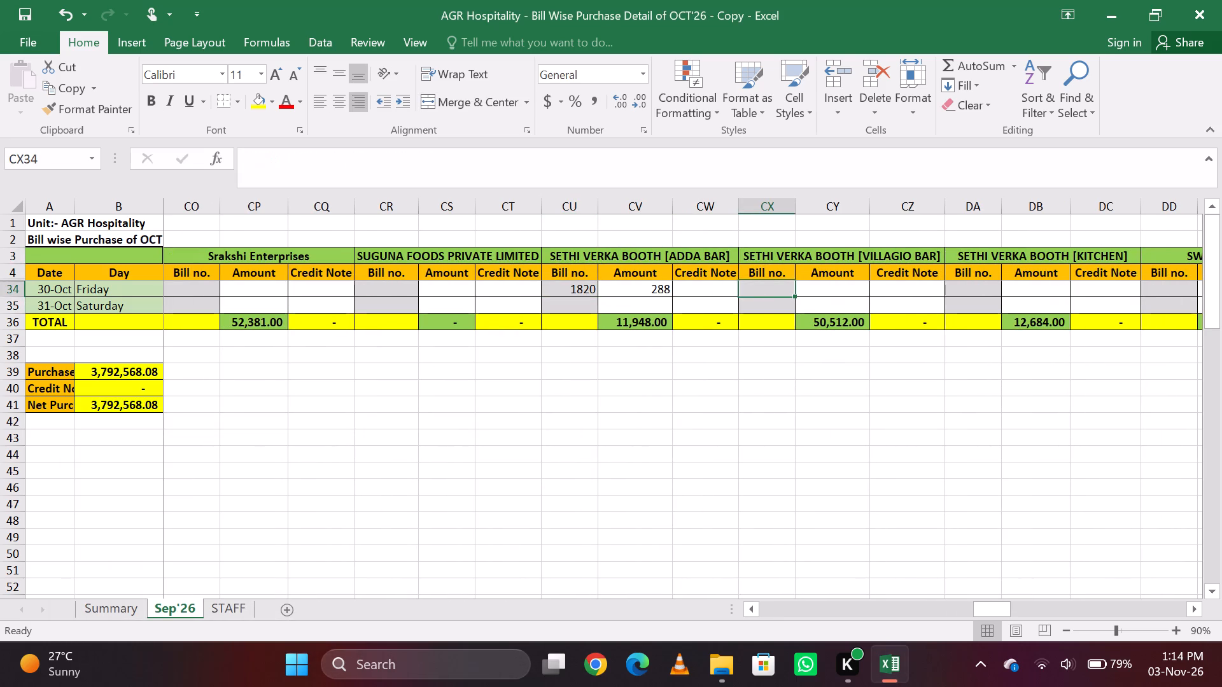
text(3349)
key(Tab)
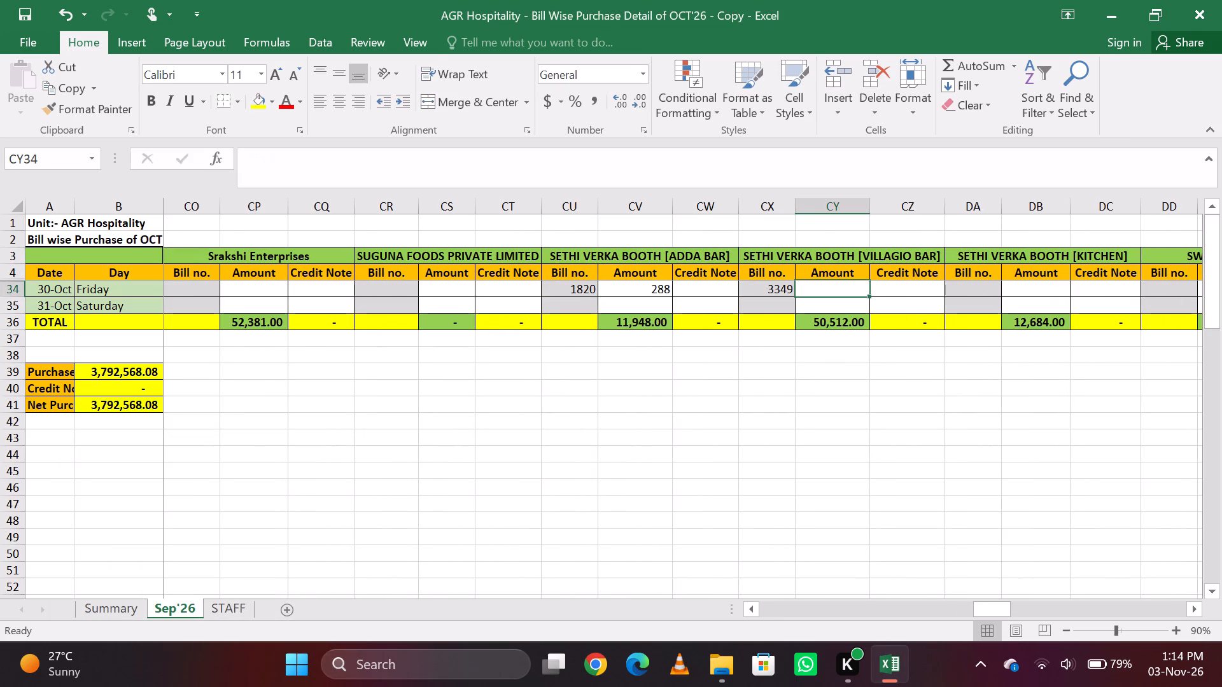
text(224)
key(BackSpace)
text(32)
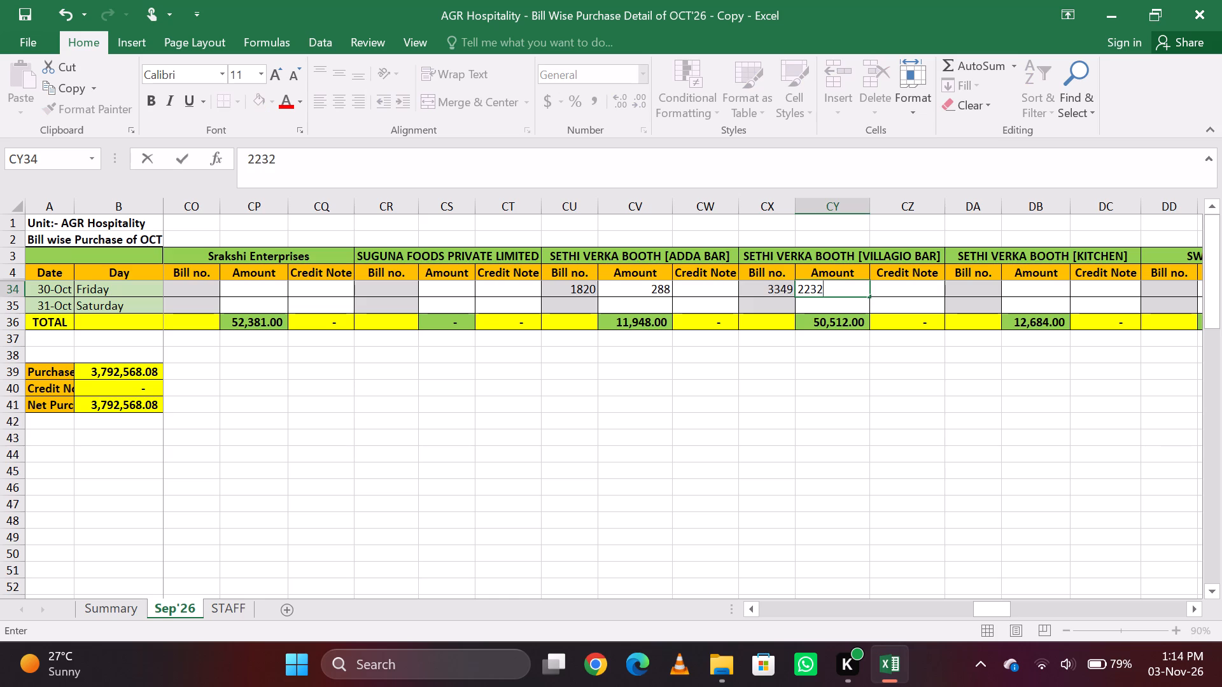
key(Return)
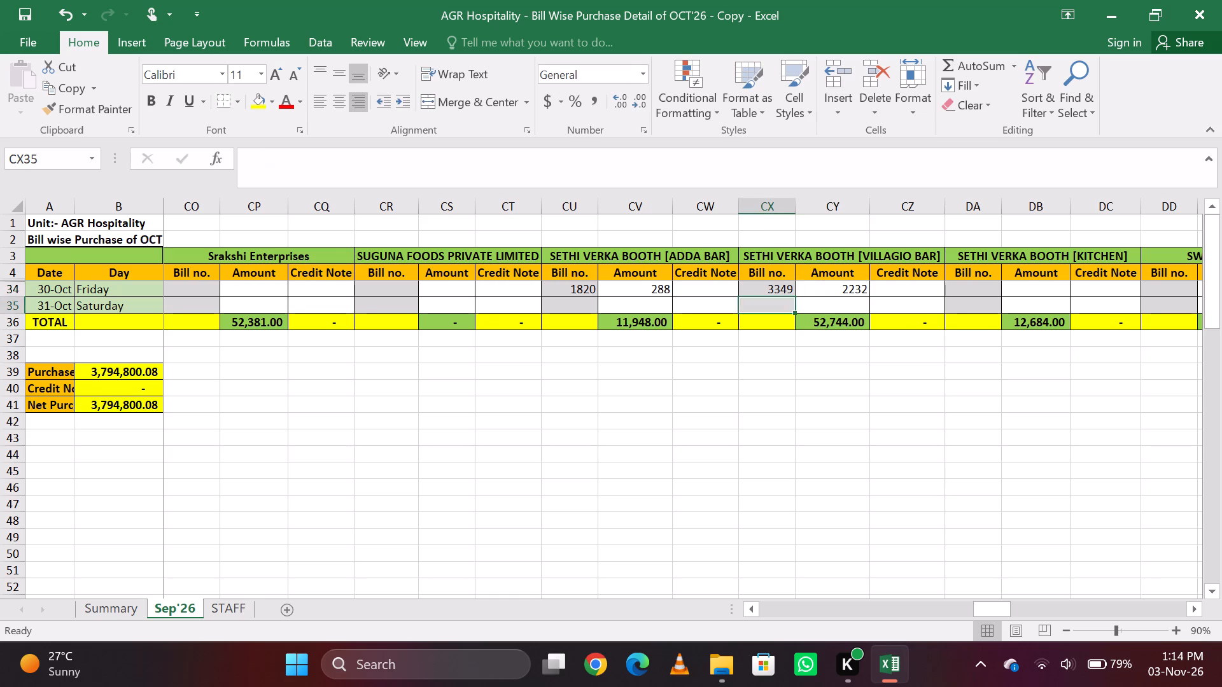
key(Up)
key(Right)
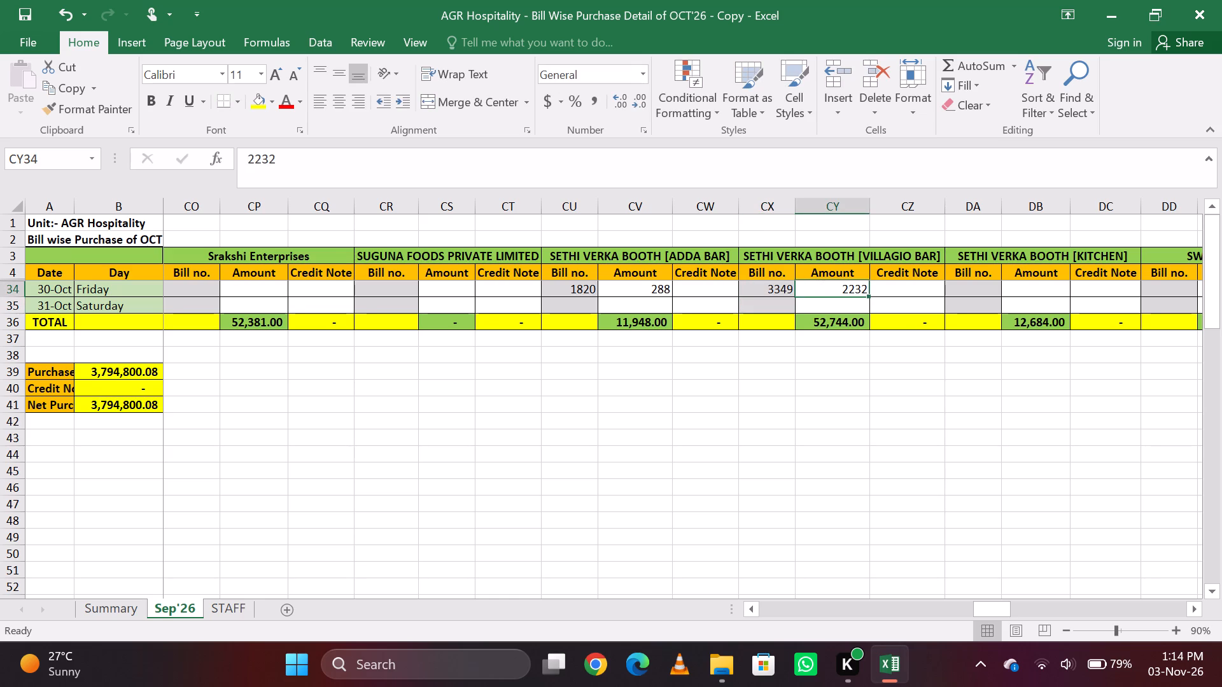
Find "thak" and add second bill number 22646 to the 30-Oct THAKUR VEGETABLES entry, making it 22647/22646.
key(ctrl+f)
text(thak)
key(Return)
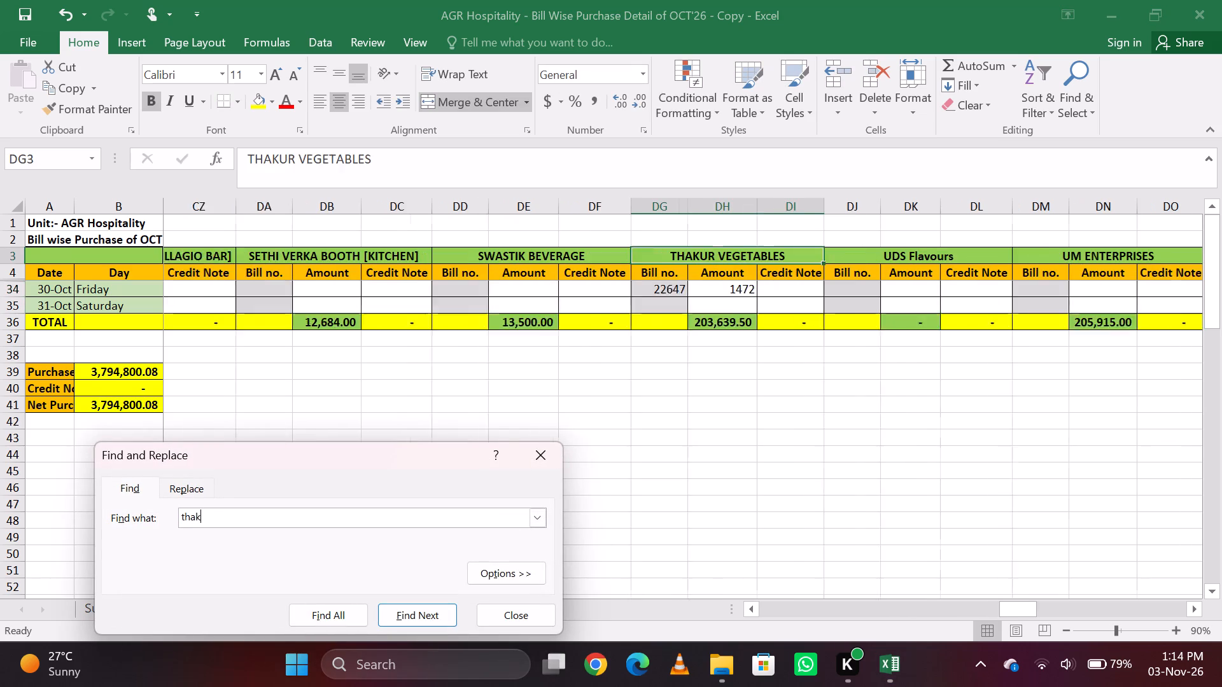
key(Escape)
key(Down)
key(Down)
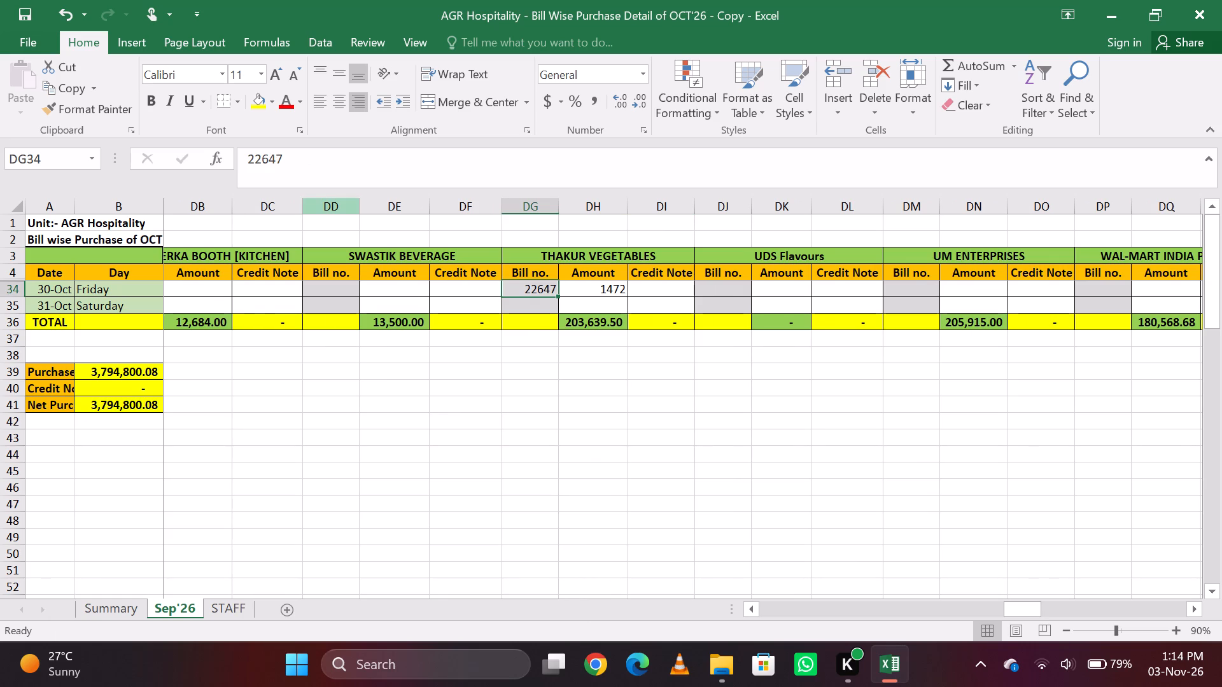
click(342, 174)
key(slash)
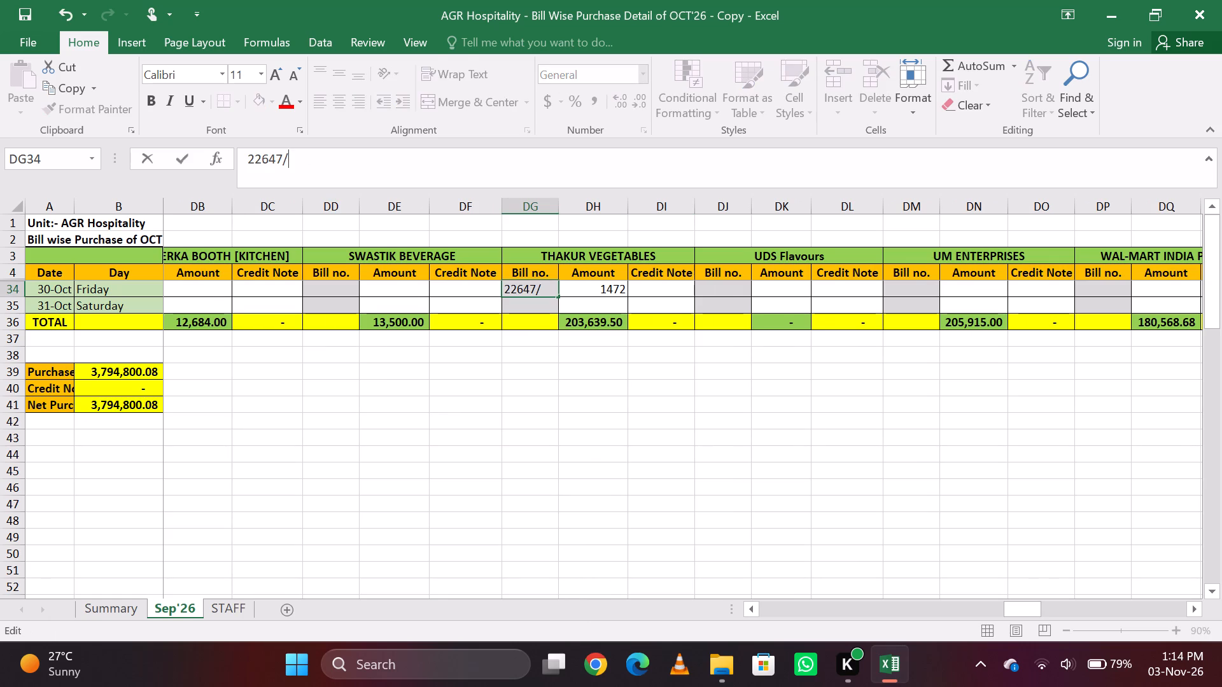
text(22)
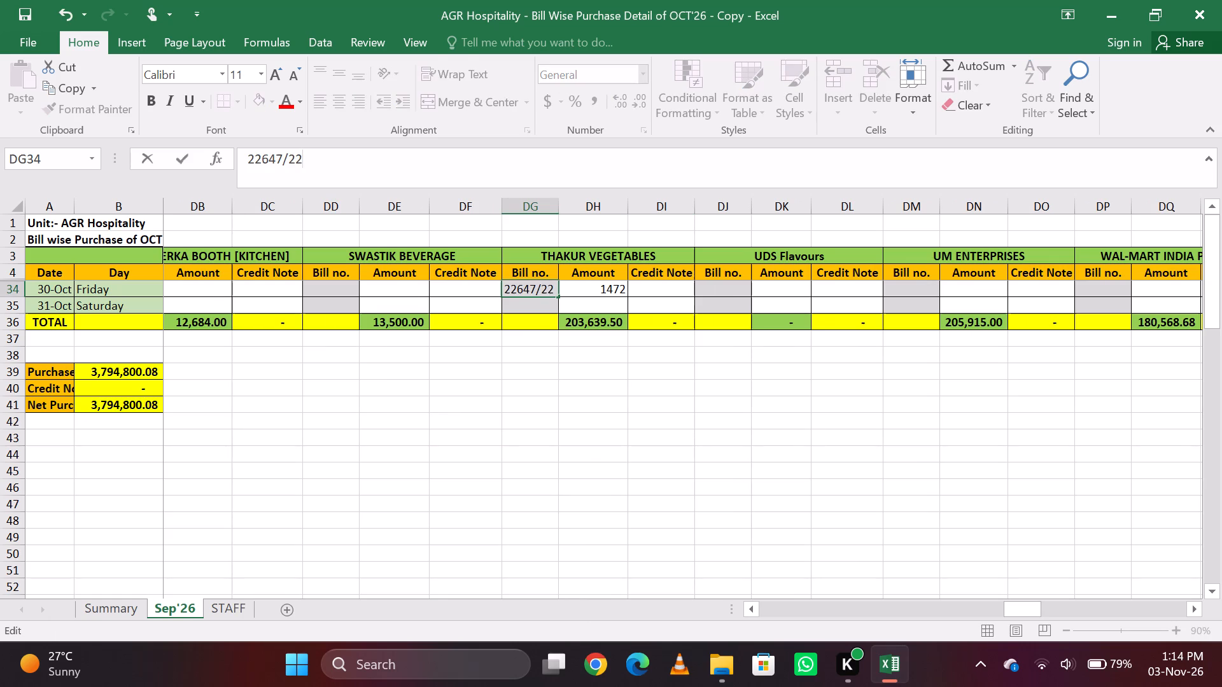
text(646)
key(Tab)
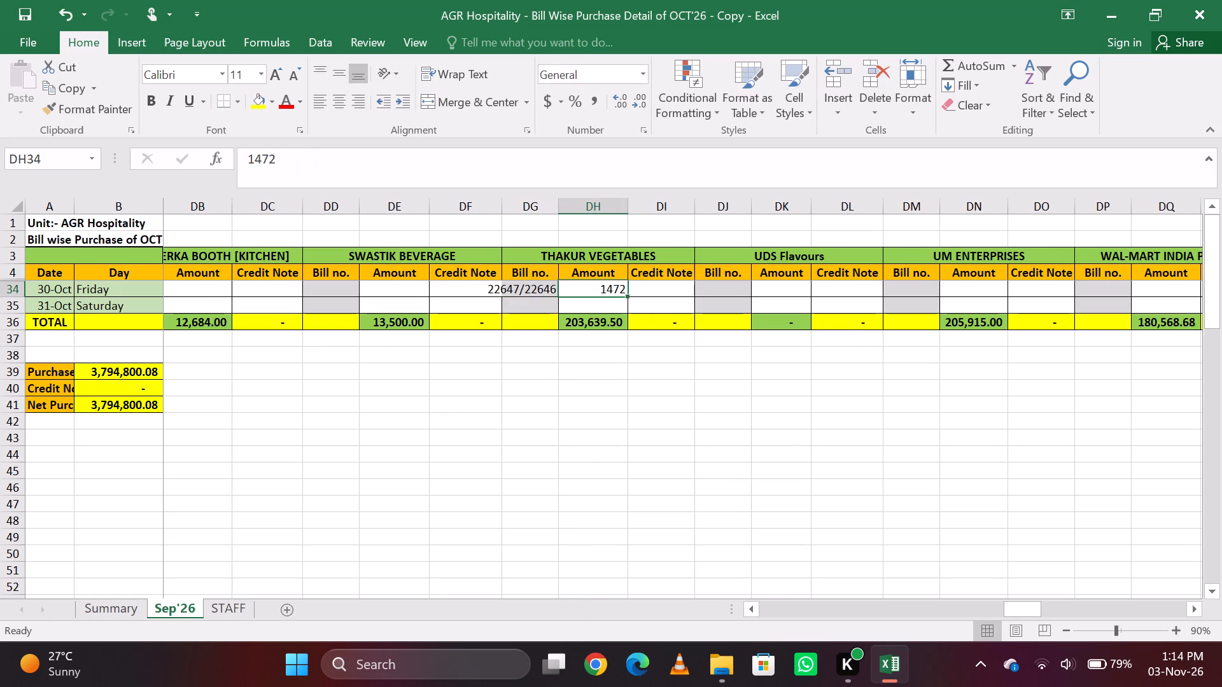
Turn the 30-Oct THAKUR VEGETABLES amount into the formula =1472+5185 to include the second bill.
click(342, 174)
key(Left)
key(Left)
key(Left)
key(Left)
key(Left)
key(Left)
key(Left)
key(Left)
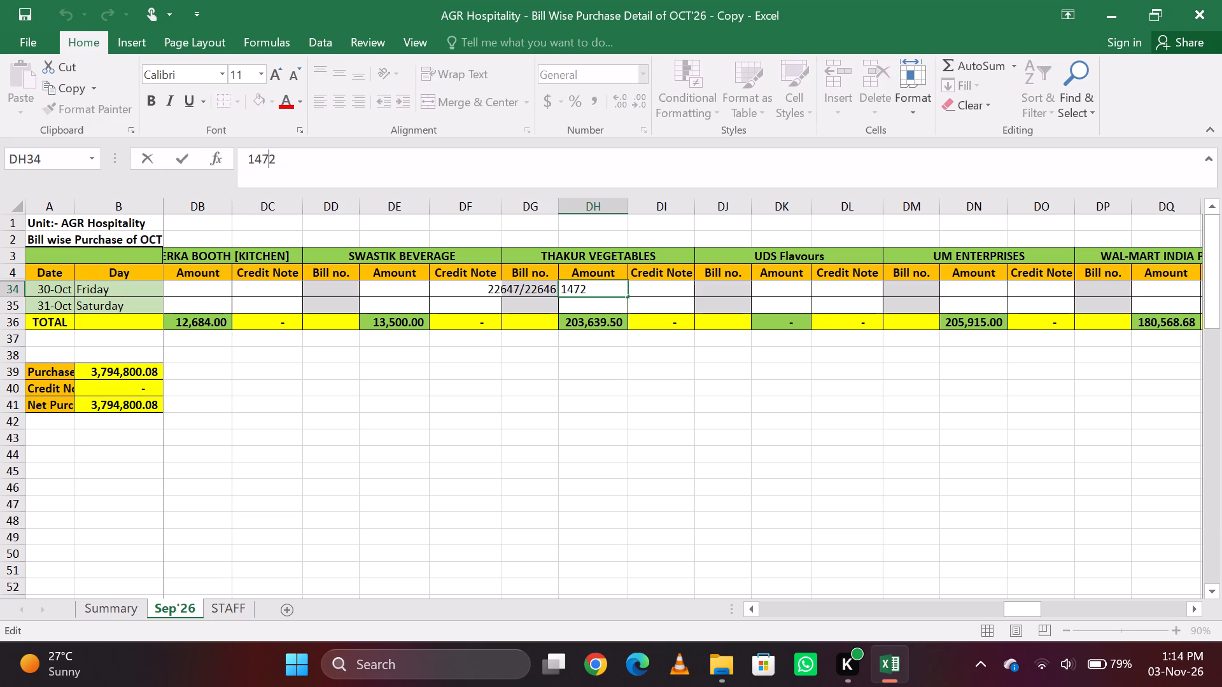
key(equal)
key(Right)
key(Right)
key(Right)
key(Right)
key(Right)
key(Right)
key(Right)
key(Right)
key(Right)
key(Right)
key(Right)
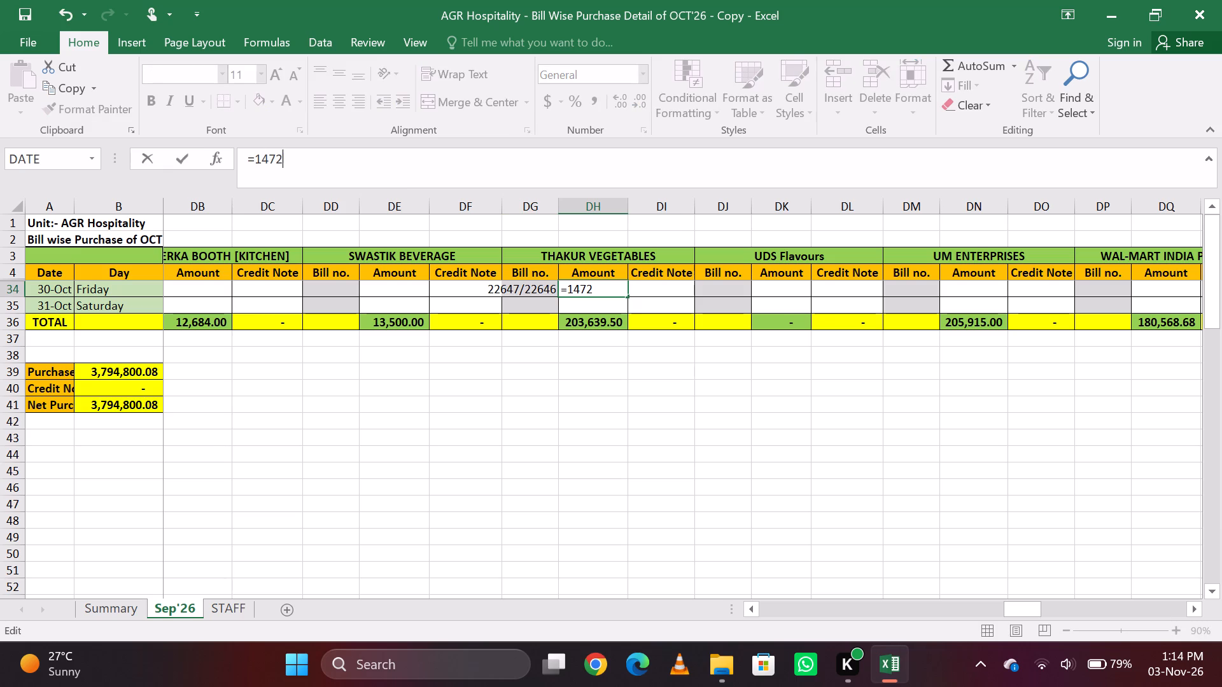
key(shift+plus)
text(518)
key(5)
key(Tab)
key(Left)
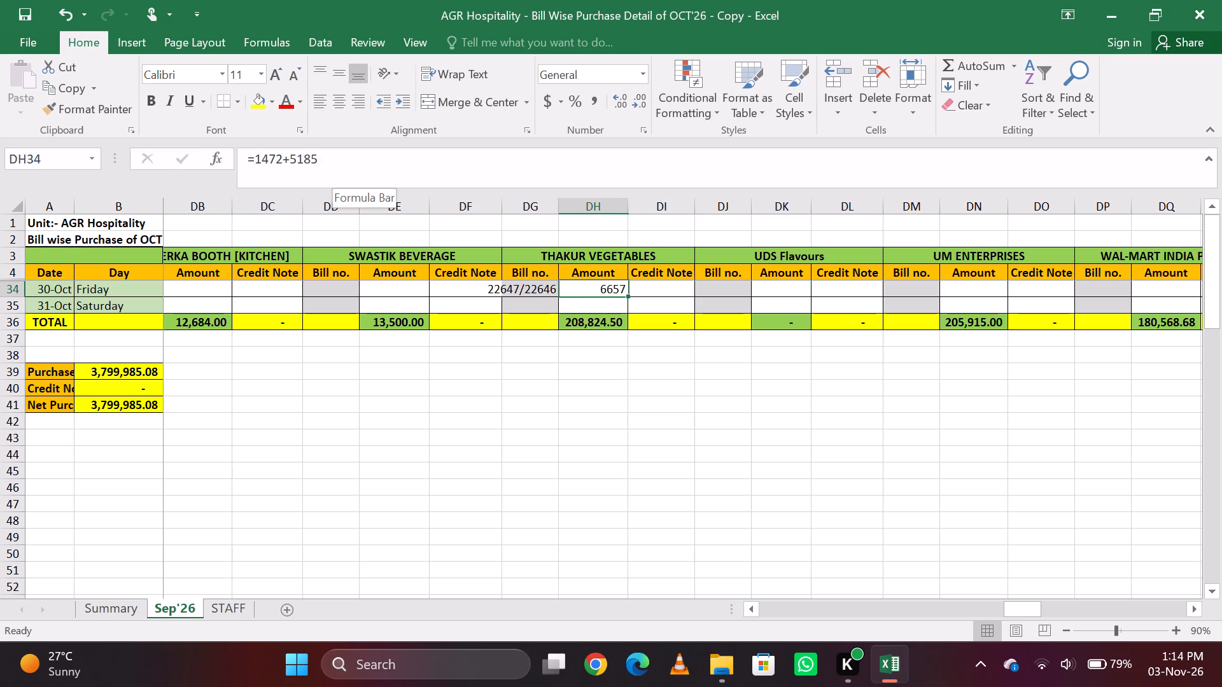
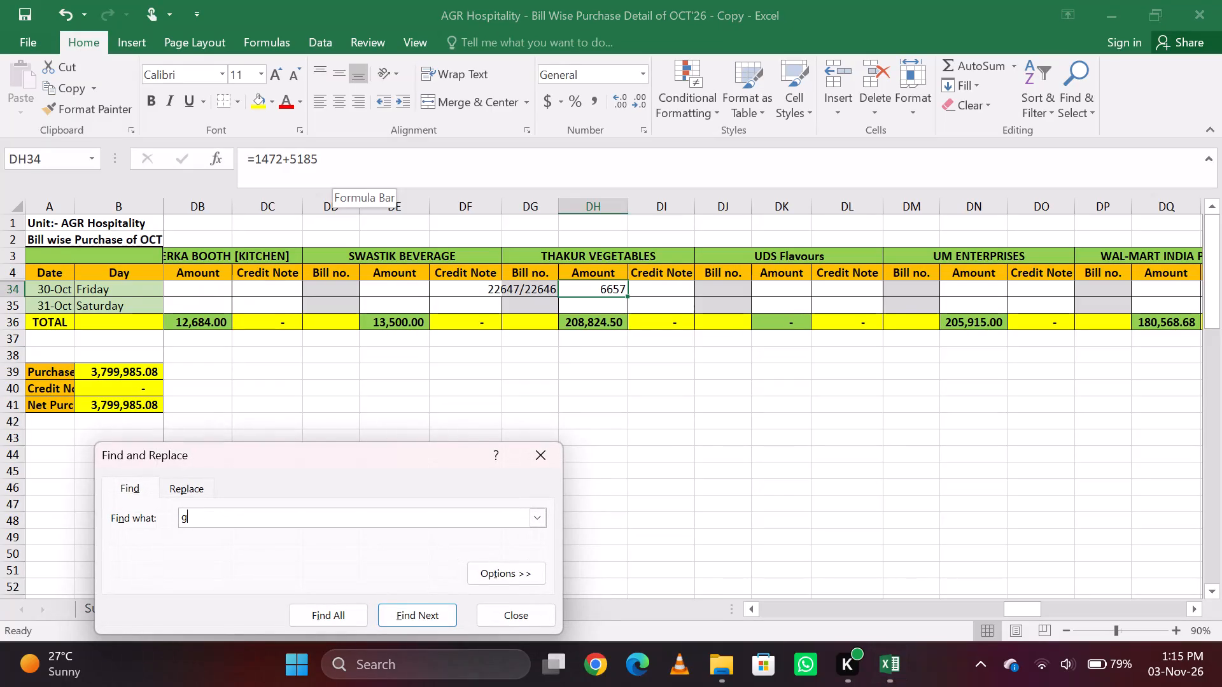
Find the Gopal Sweet Pvt Ltd columns and add second bill number 13822 to the 30-Oct entry, making it 13821/13822.
key(Return)
key(Escape)
key(Down)
key(Down)
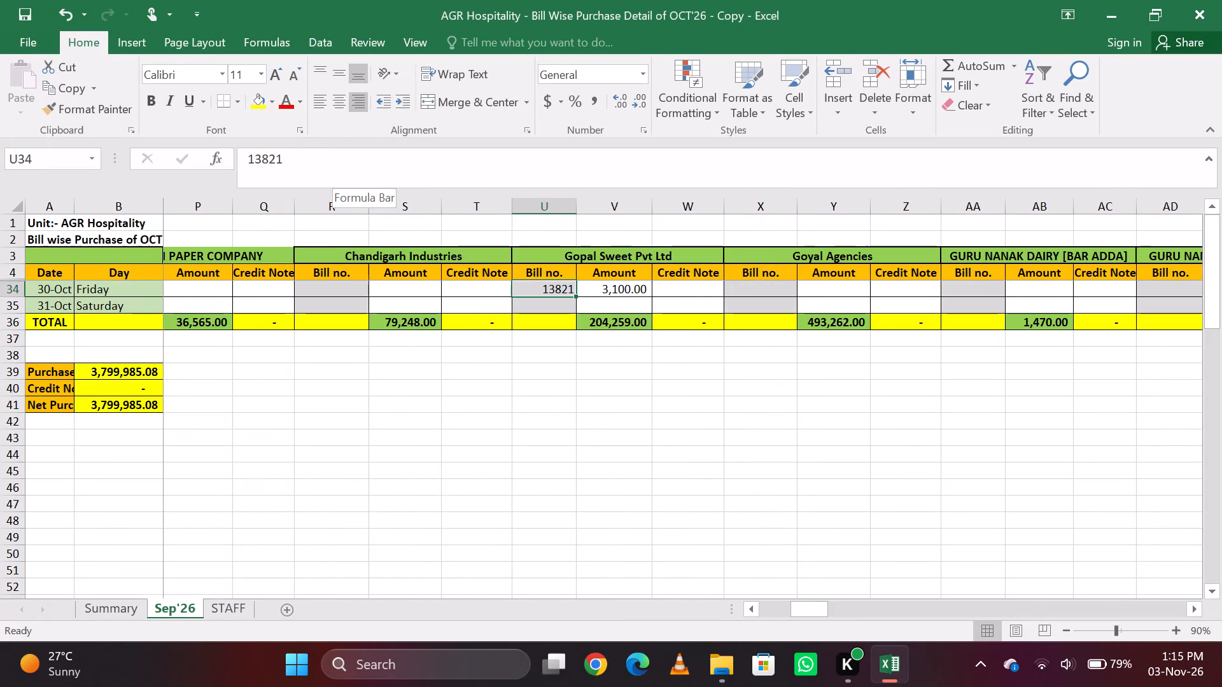
click(362, 162)
key(period)
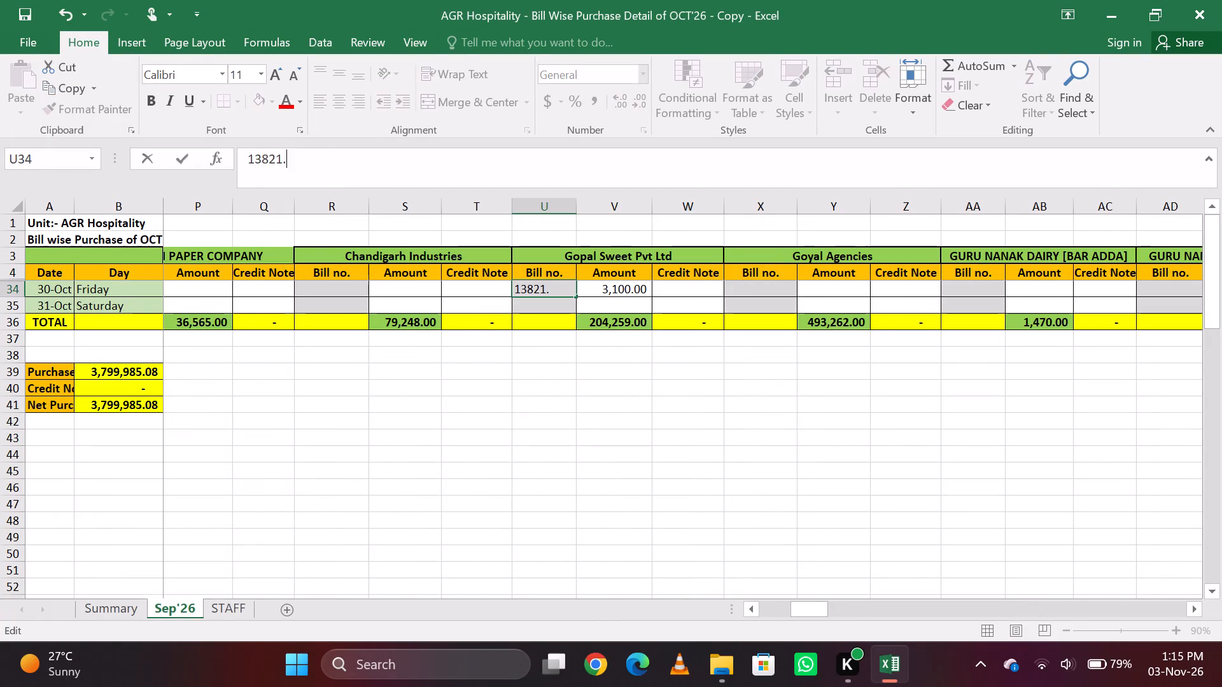
key(BackSpace)
key(slash)
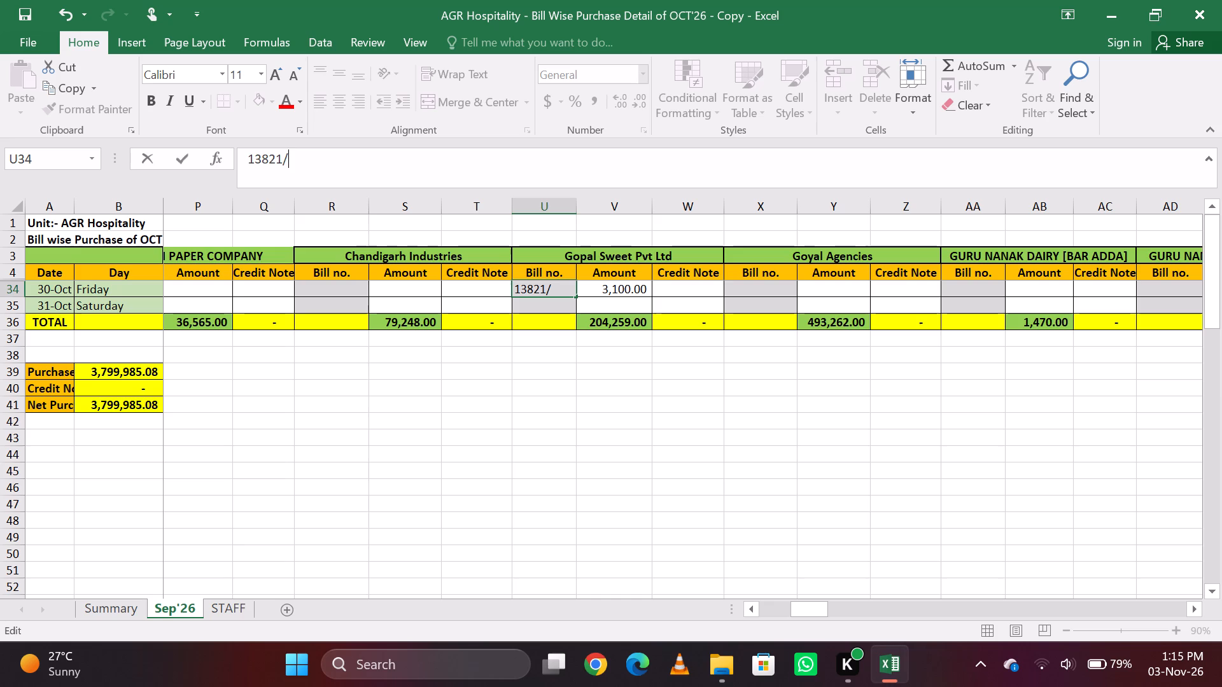
text(138)
text(22)
key(Return)
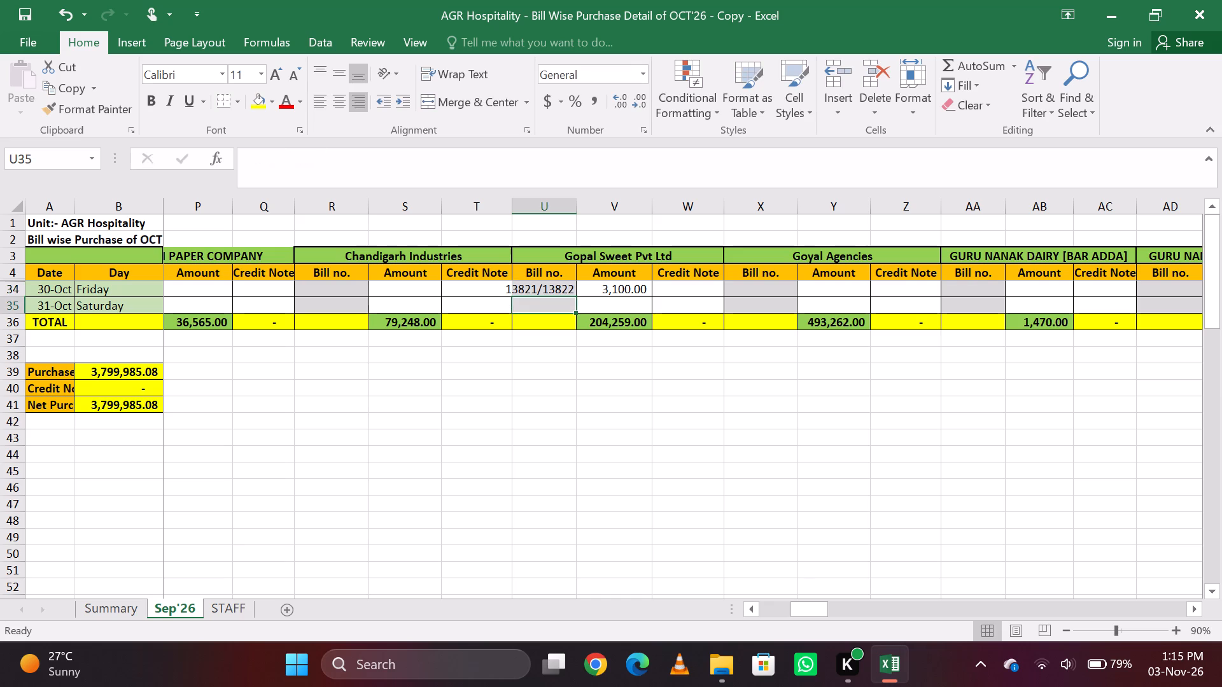
Turn the 30-Oct Gopal Sweet Pvt Ltd amount into the formula =3100+9930 to include the second bill.
key(Up)
key(Right)
key(Left)
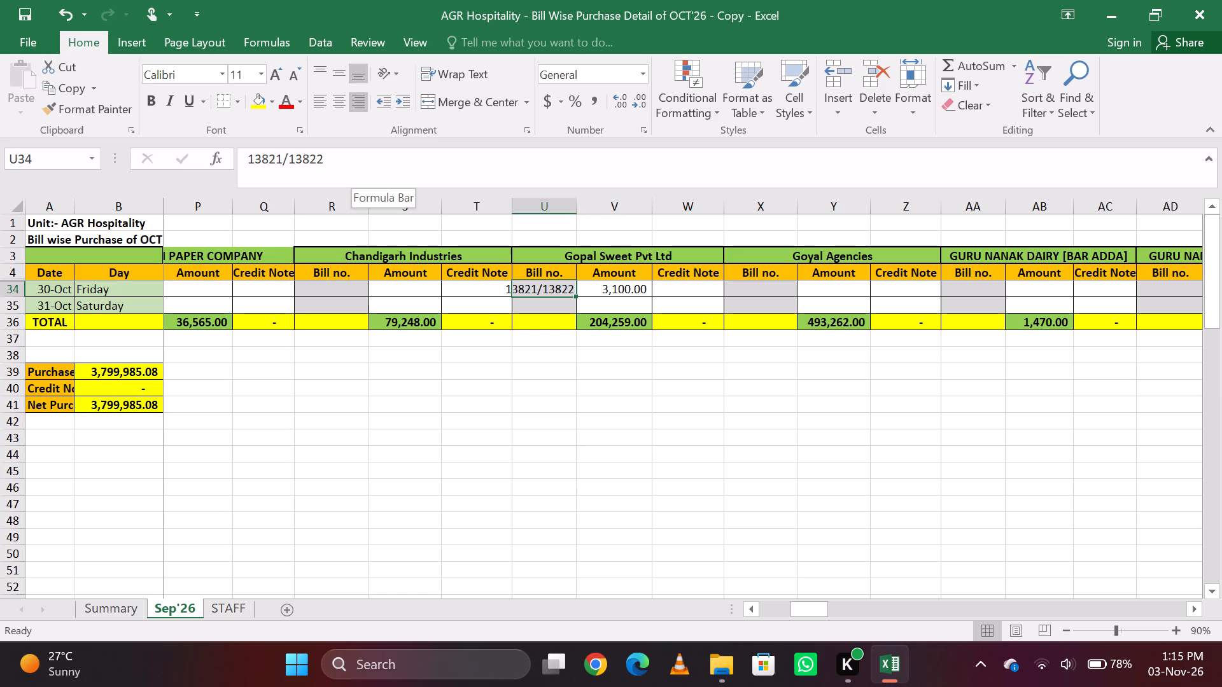
key(Right)
click(362, 162)
key(Left)
key(Left)
key(Left)
key(Left)
key(Left)
key(Left)
key(Left)
key(Left)
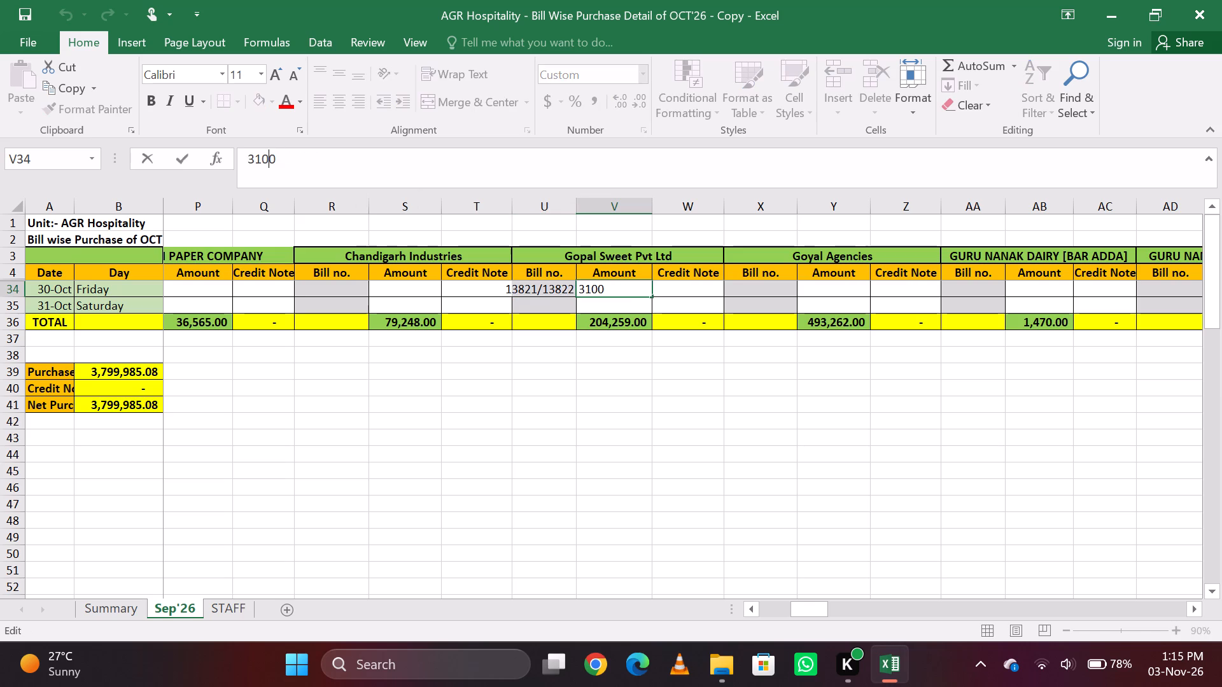
key(equal)
key(Right)
key(Right)
key(Right)
key(Right)
key(Right)
key(Right)
key(Right)
key(Right)
key(Right)
key(Right)
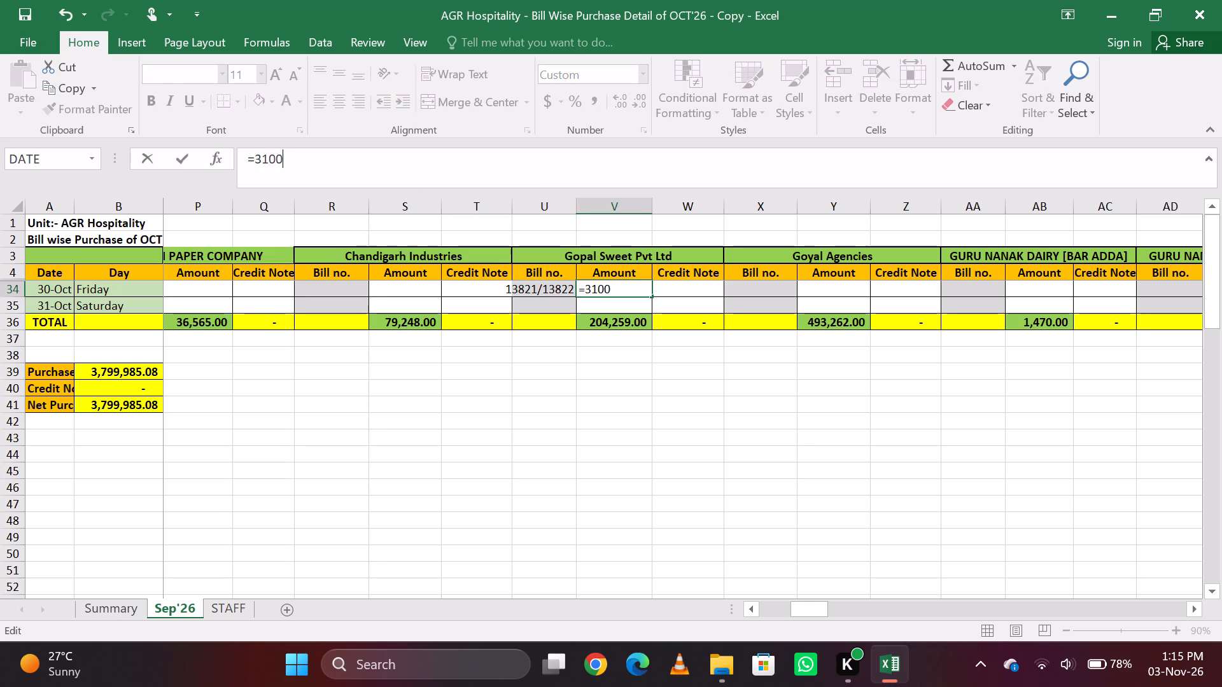
key(shift+plus)
text(99)
text(30)
key(Tab)
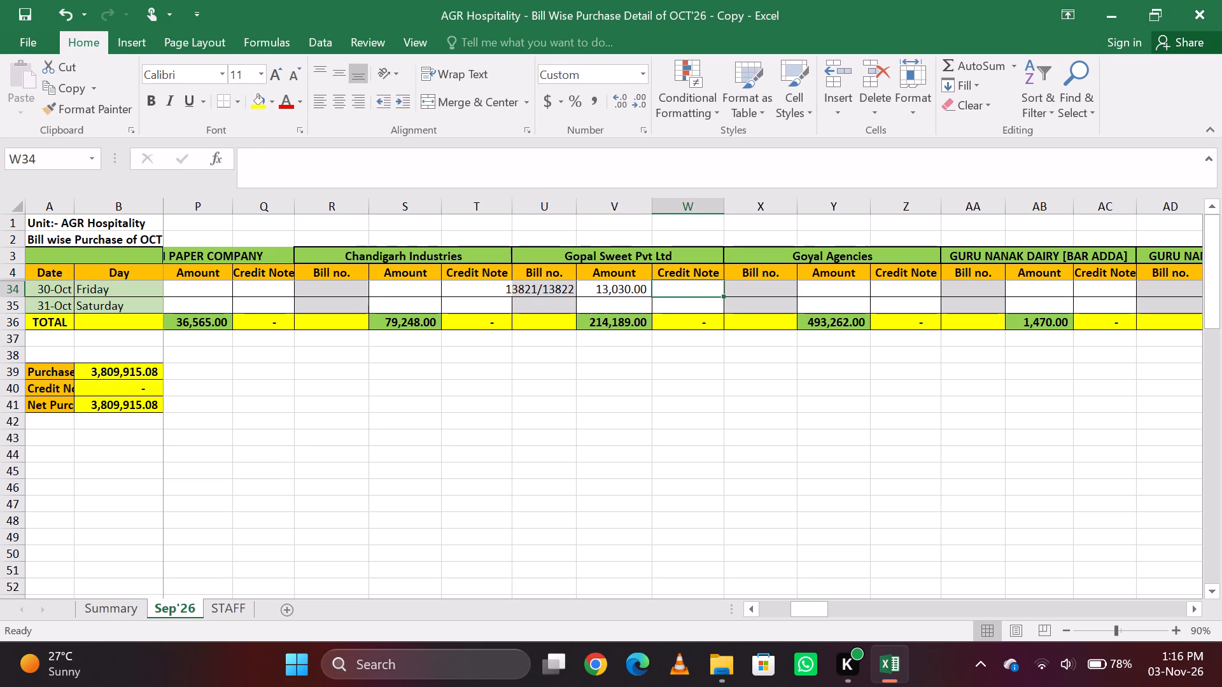
key(Left)
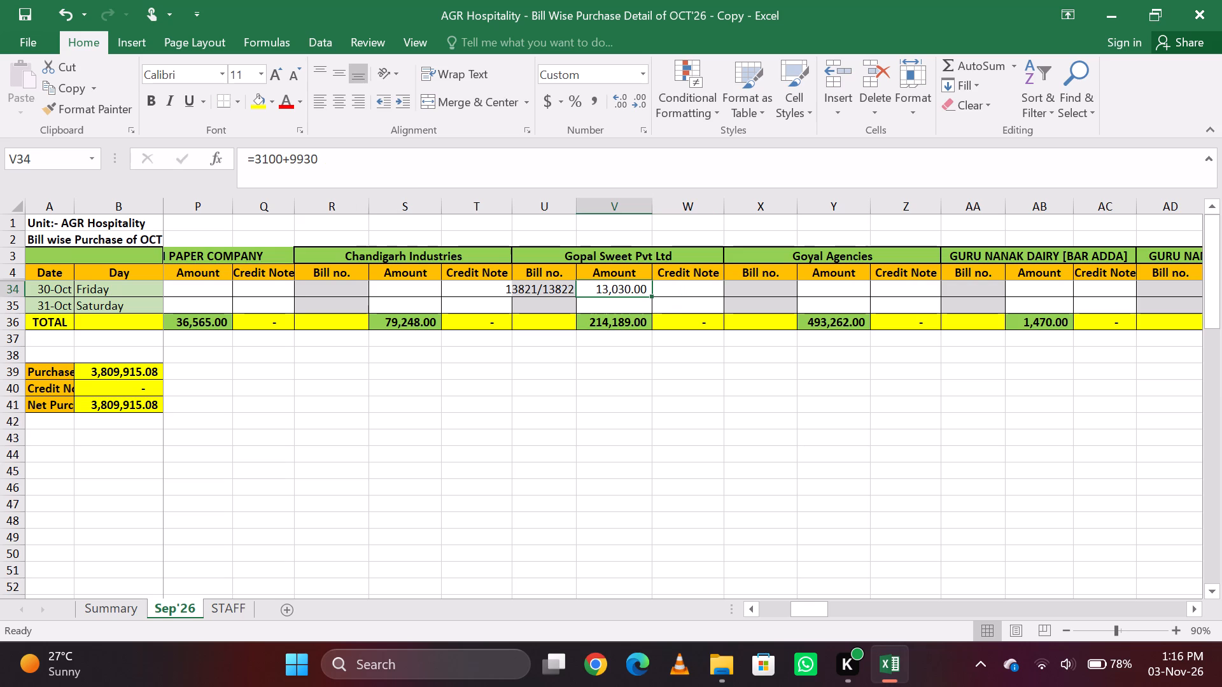
Open the Microsoft Edge browser.
click(653, 669)
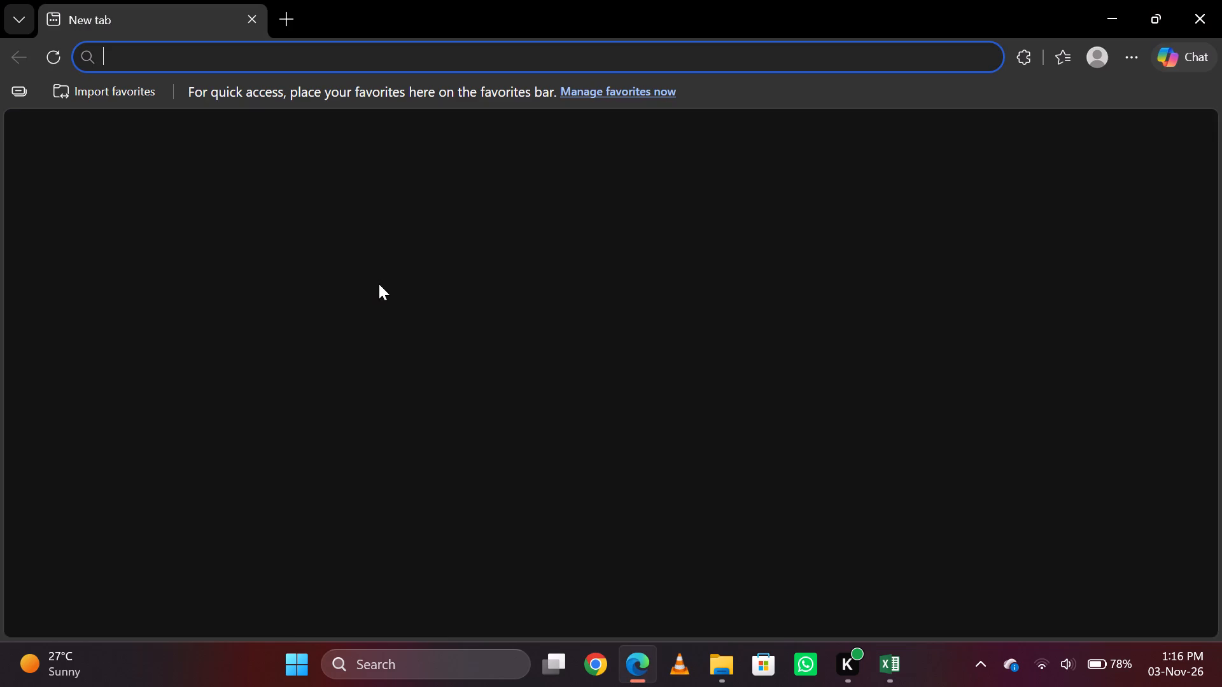
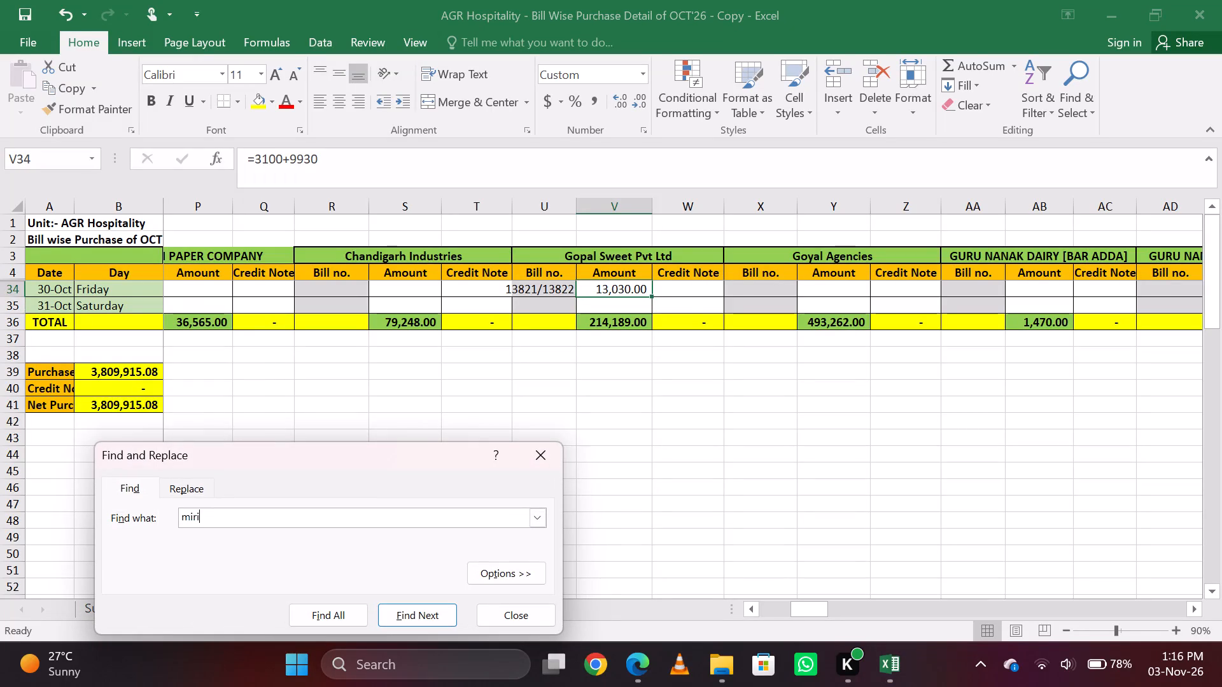
Find the Mirimal F&b Services Pvt Ltd columns and add second bill number 12358 to the 30-Oct entry, making it 12359/12358.
key(Return)
key(grave)
key(Down)
key(Down)
key(Escape)
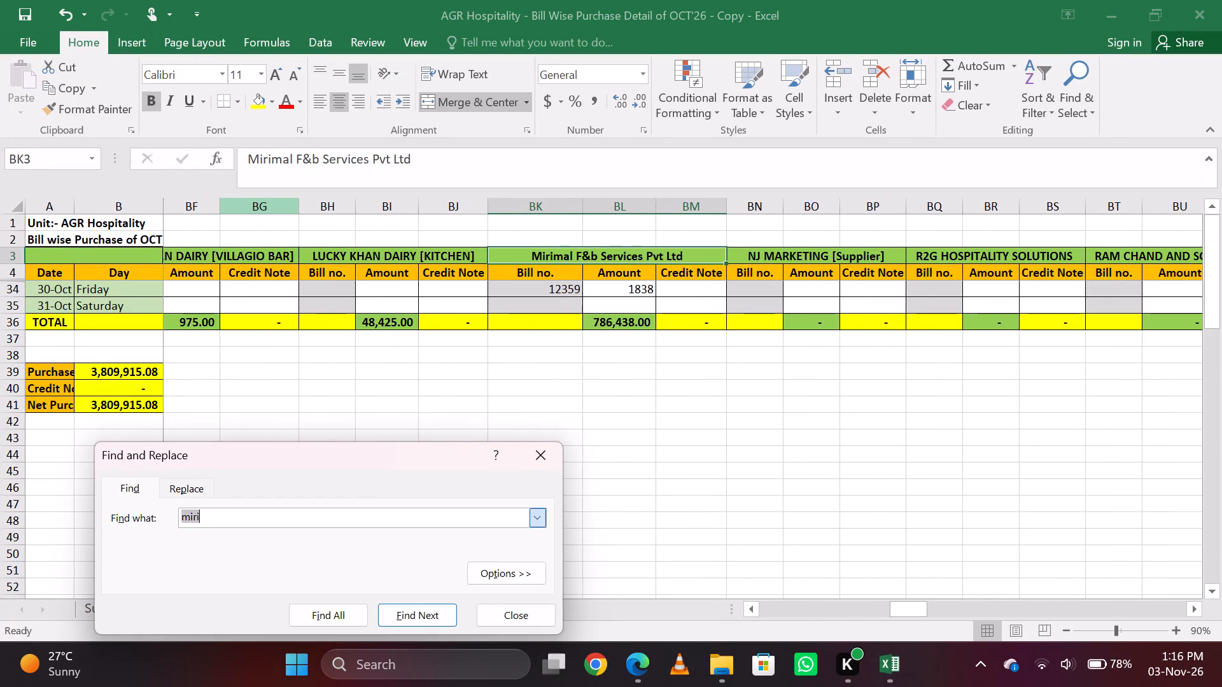
key(Down)
key(Escape)
key(Escape)
key(Escape)
key(Down)
key(Down)
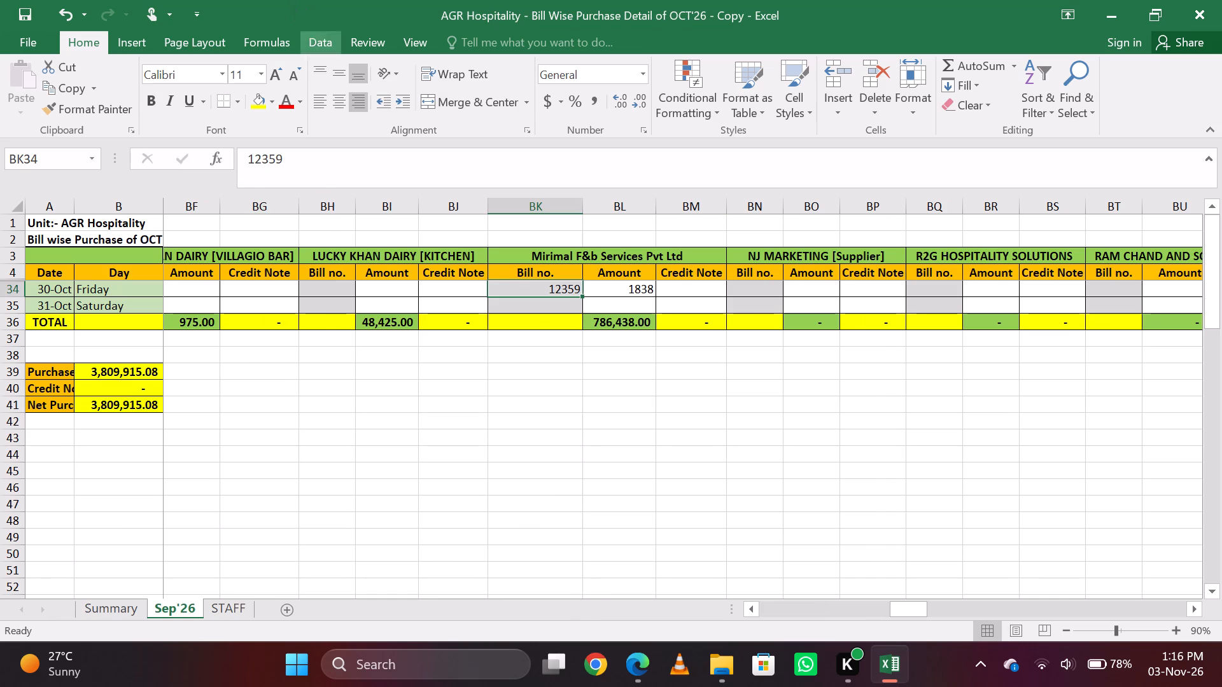
click(336, 169)
key(slash)
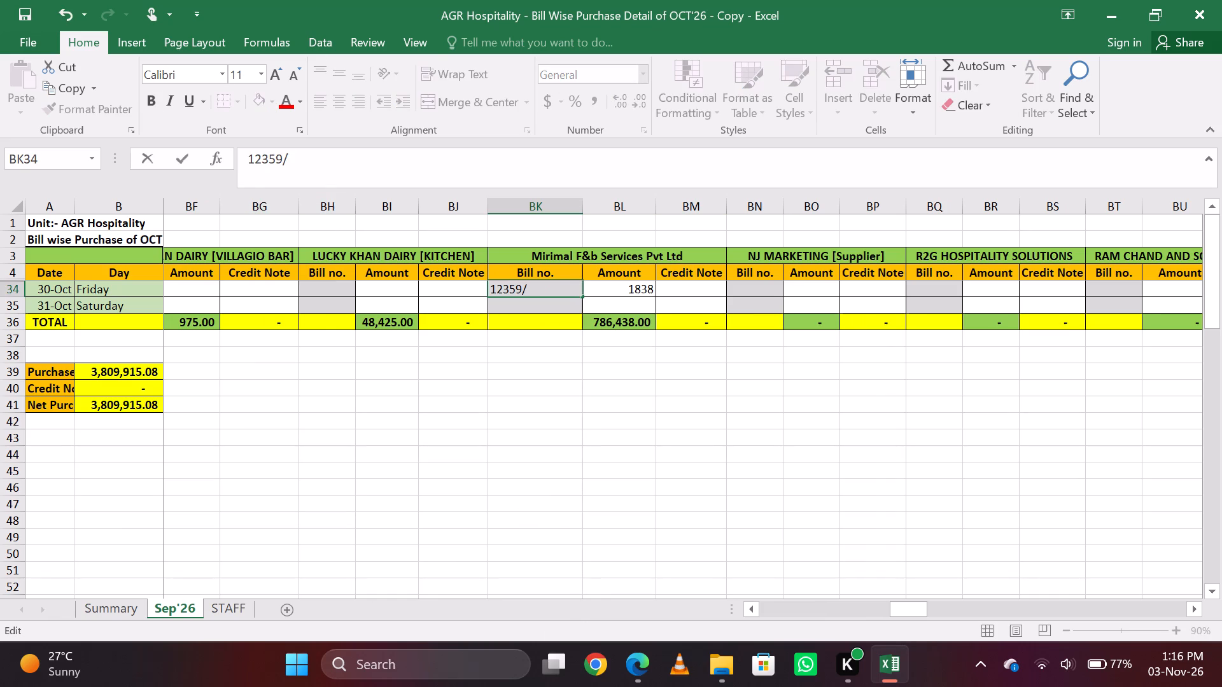
text(123)
text(58)
key(Tab)
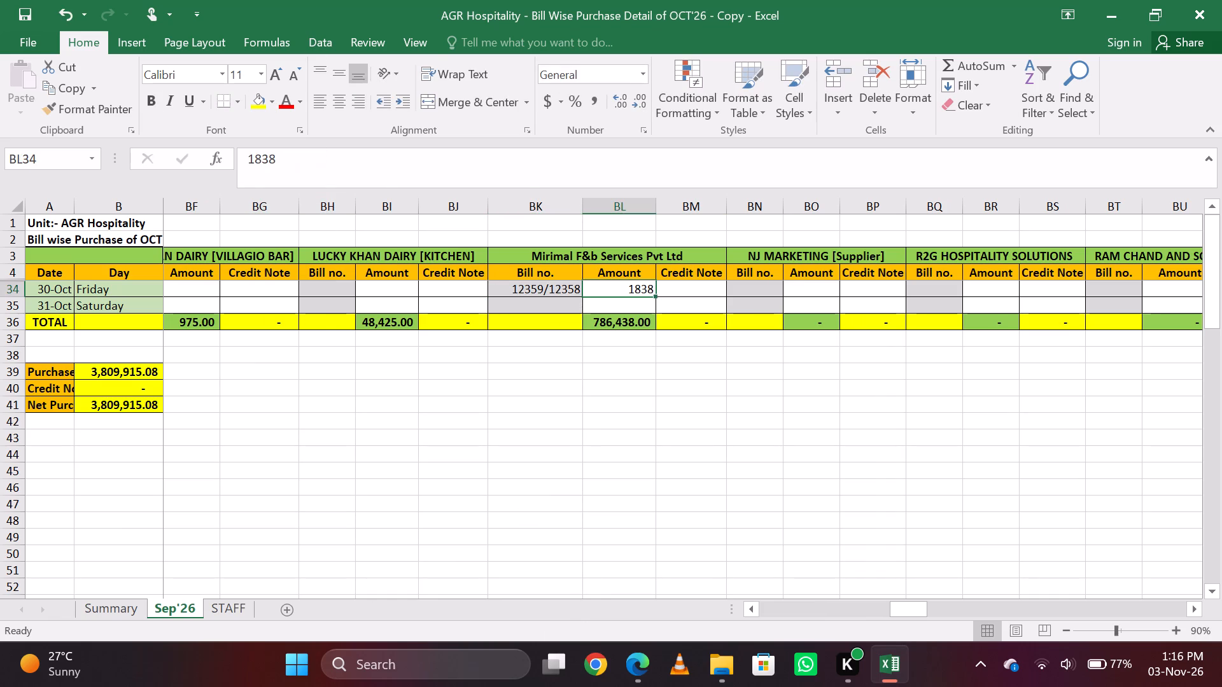
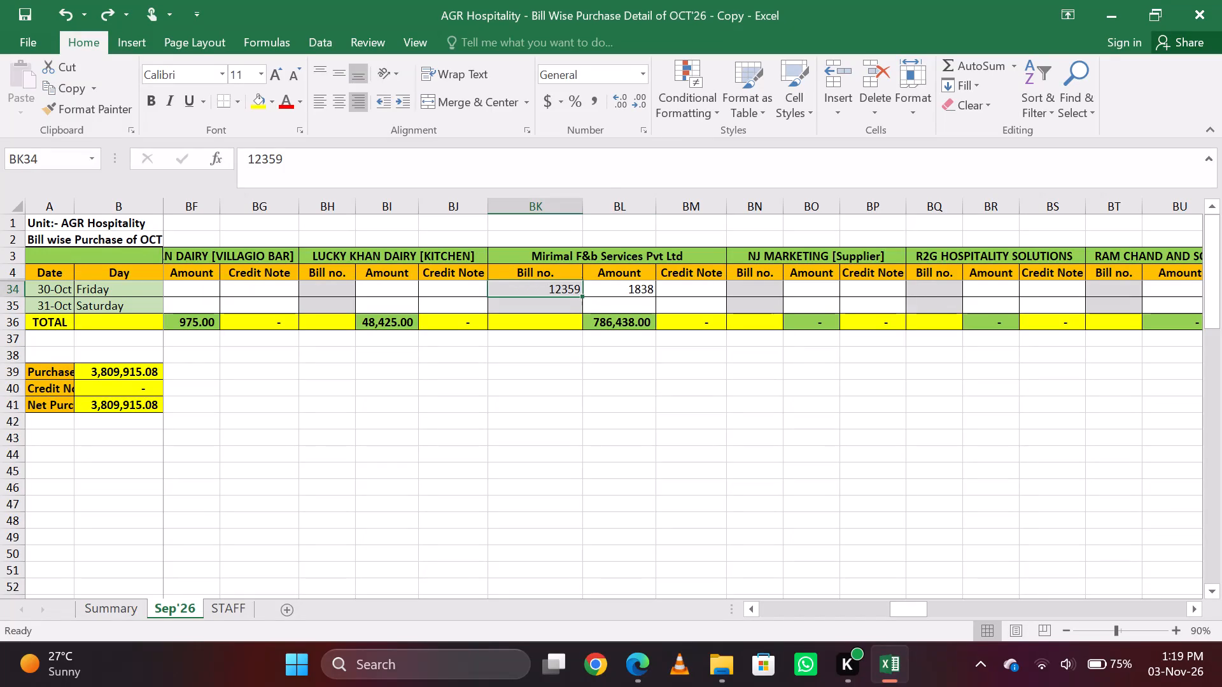
Redo the undone edit of the Mirimal F&b Services 30-Oct bill number, restoring 12359/12358.
key(ctrl+y)
key(Down)
key(Up)
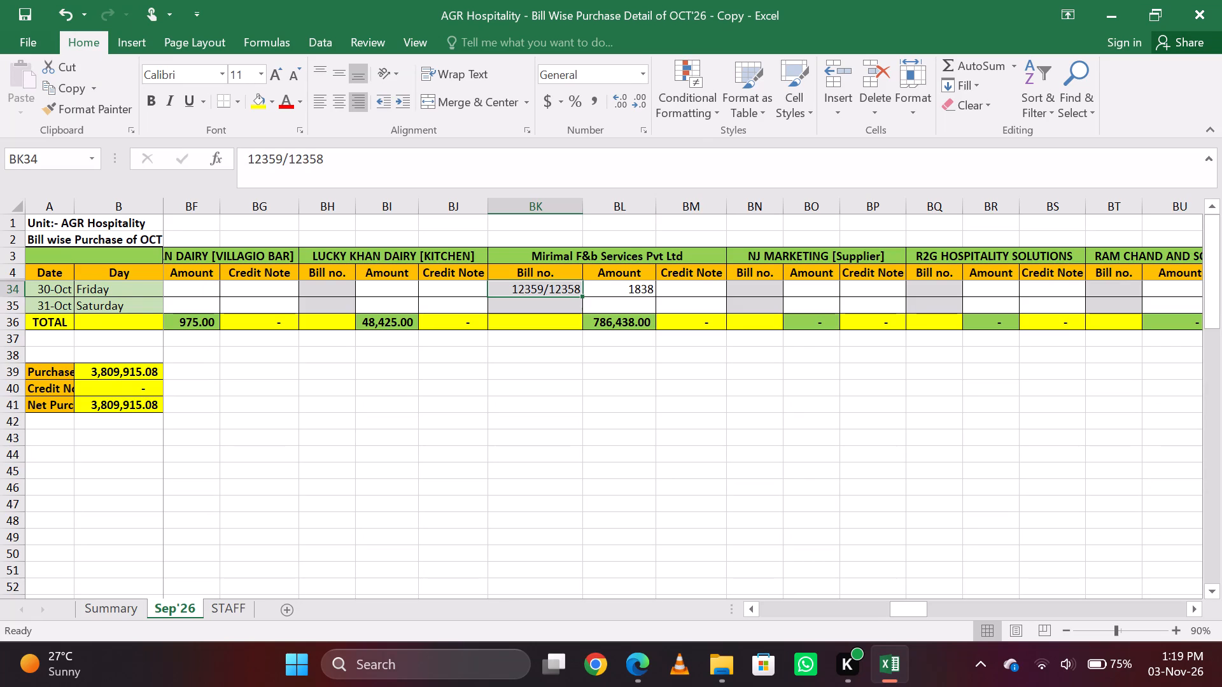
Turn the Mirimal F&b Services 30-Oct amount into an addition formula, entering =1838+5.
key(Right)
click(433, 151)
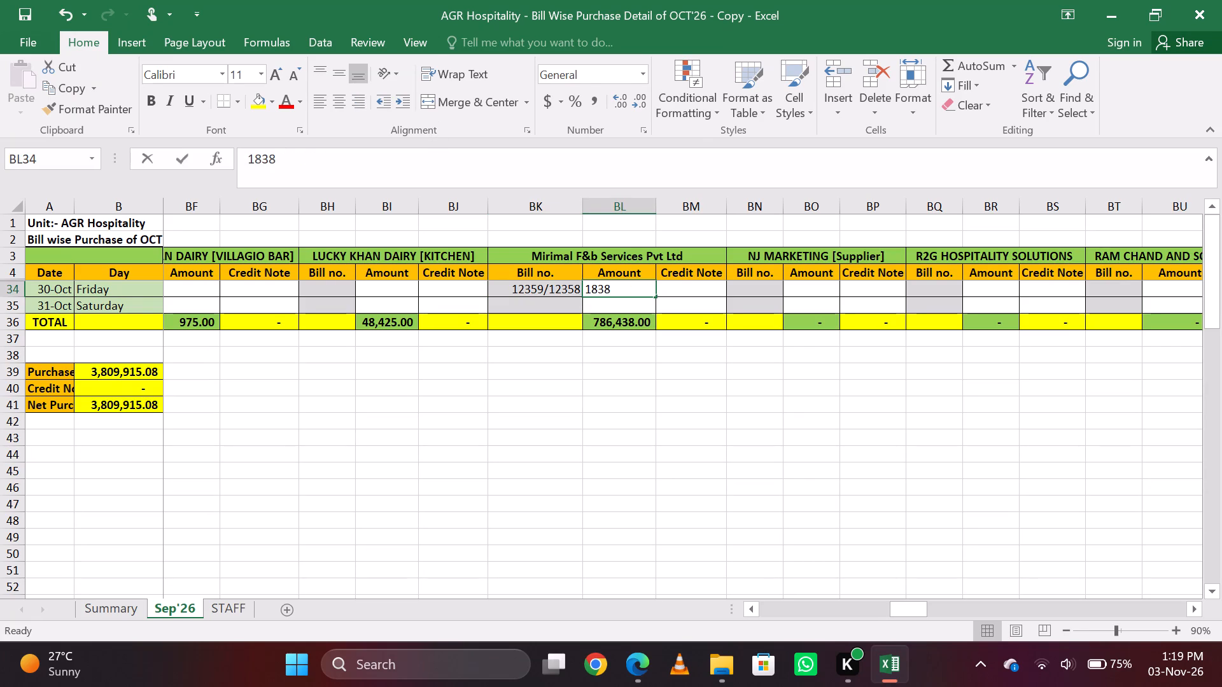
key(Left)
key(Left)
key(Left)
key(Left)
key(Left)
key(Left)
key(Left)
key(Left)
key(Left)
key(equal)
key(Right)
key(Right)
key(Right)
key(Right)
key(Right)
key(Right)
key(Right)
key(Right)
key(Right)
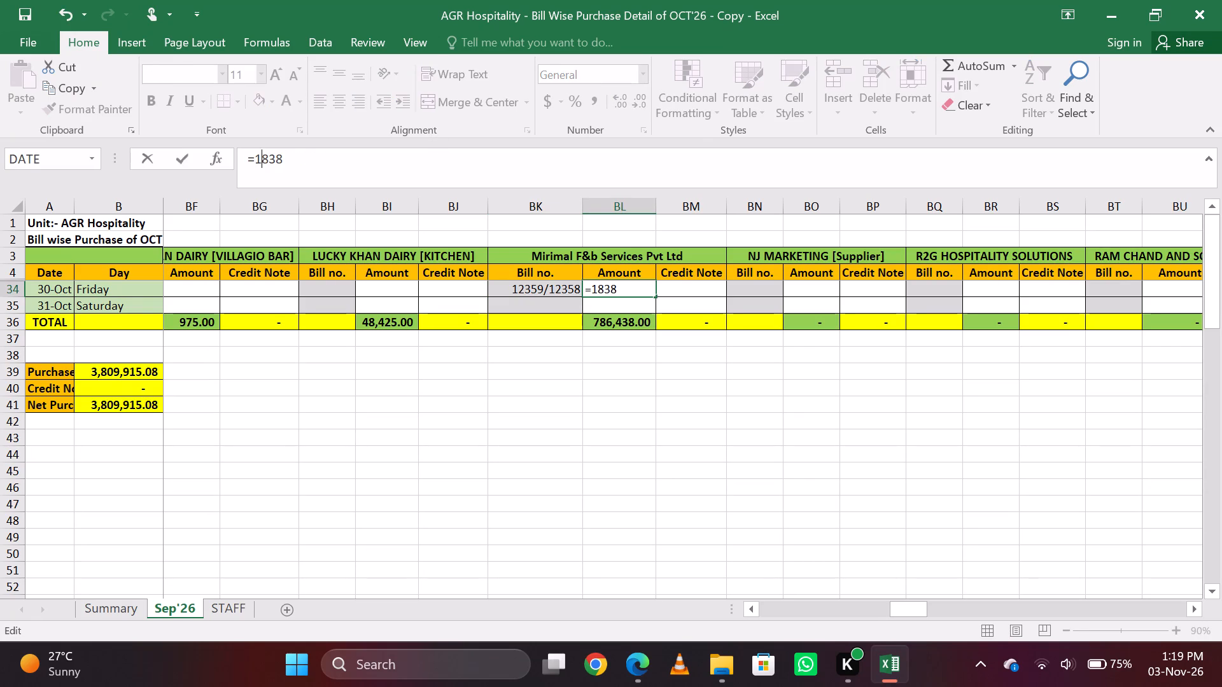
text(+5)
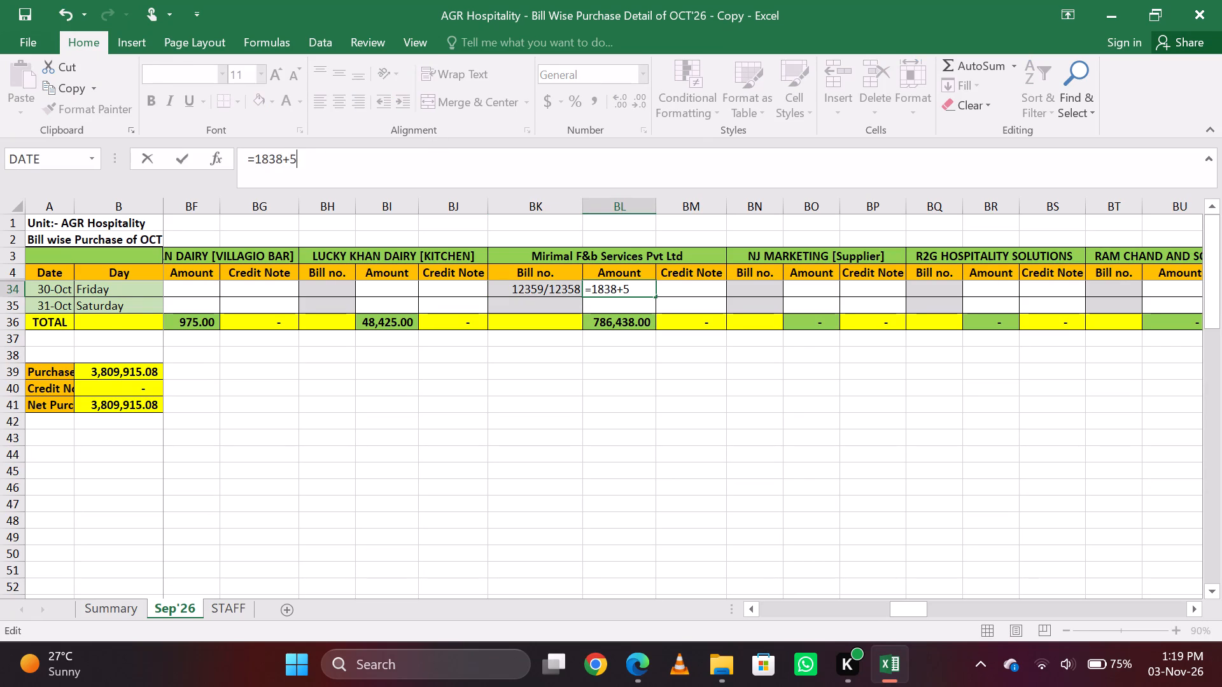
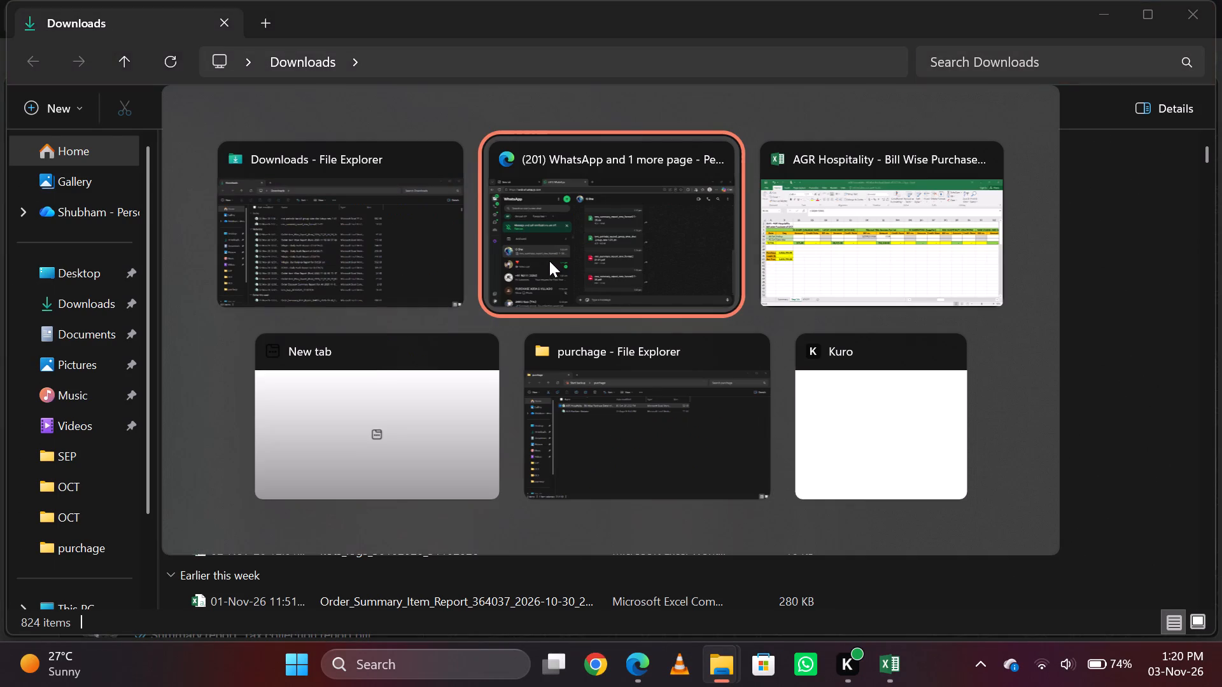
Switch back to the AGR Hospitality purchase workbook and return to the 30-Oct row of Mirimal F&b Services.
key(alt+Tab)
click(683, 323)
key(Up)
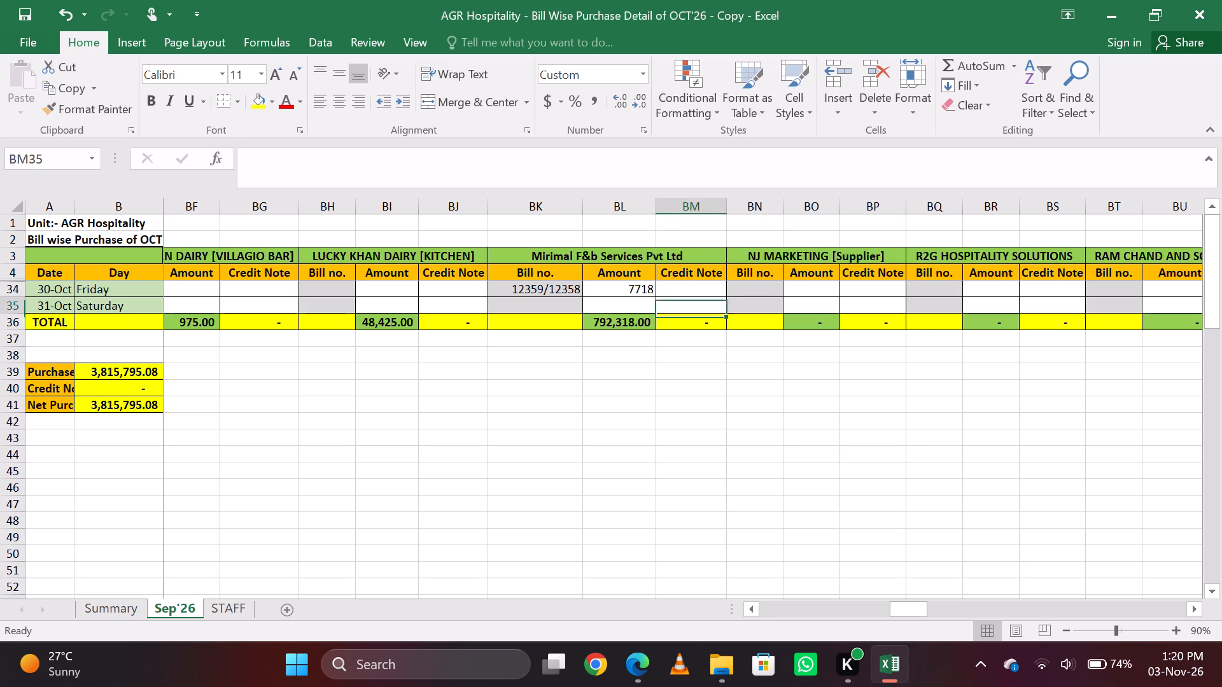
key(Up)
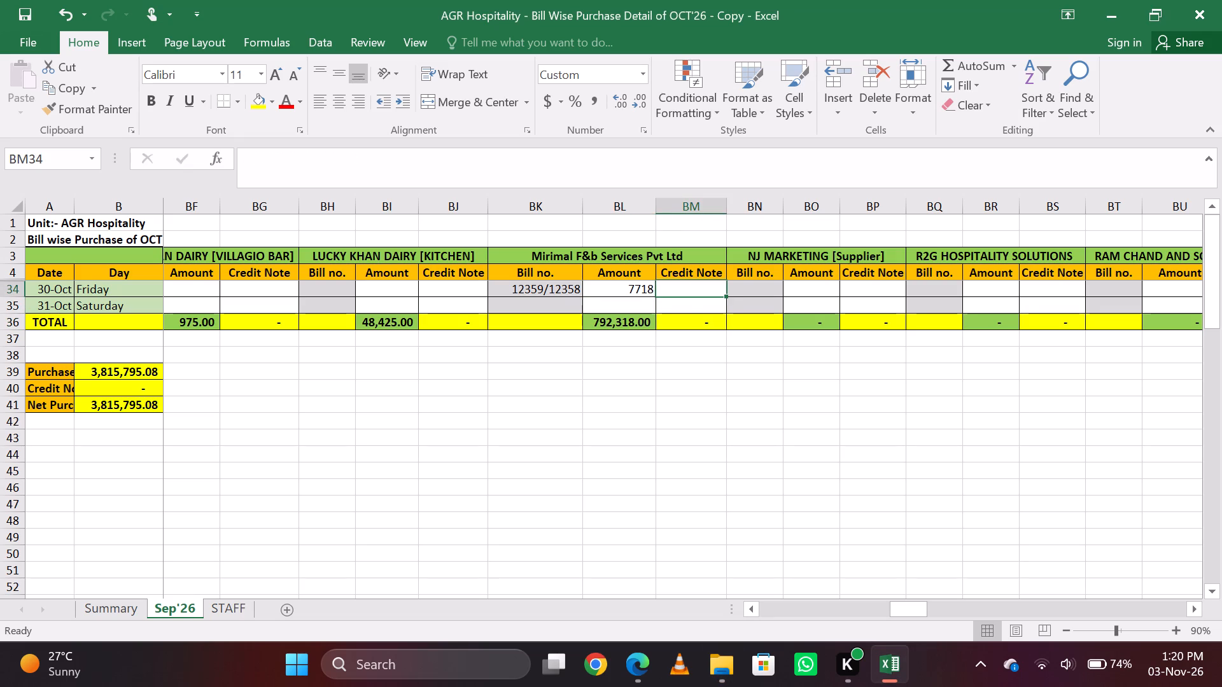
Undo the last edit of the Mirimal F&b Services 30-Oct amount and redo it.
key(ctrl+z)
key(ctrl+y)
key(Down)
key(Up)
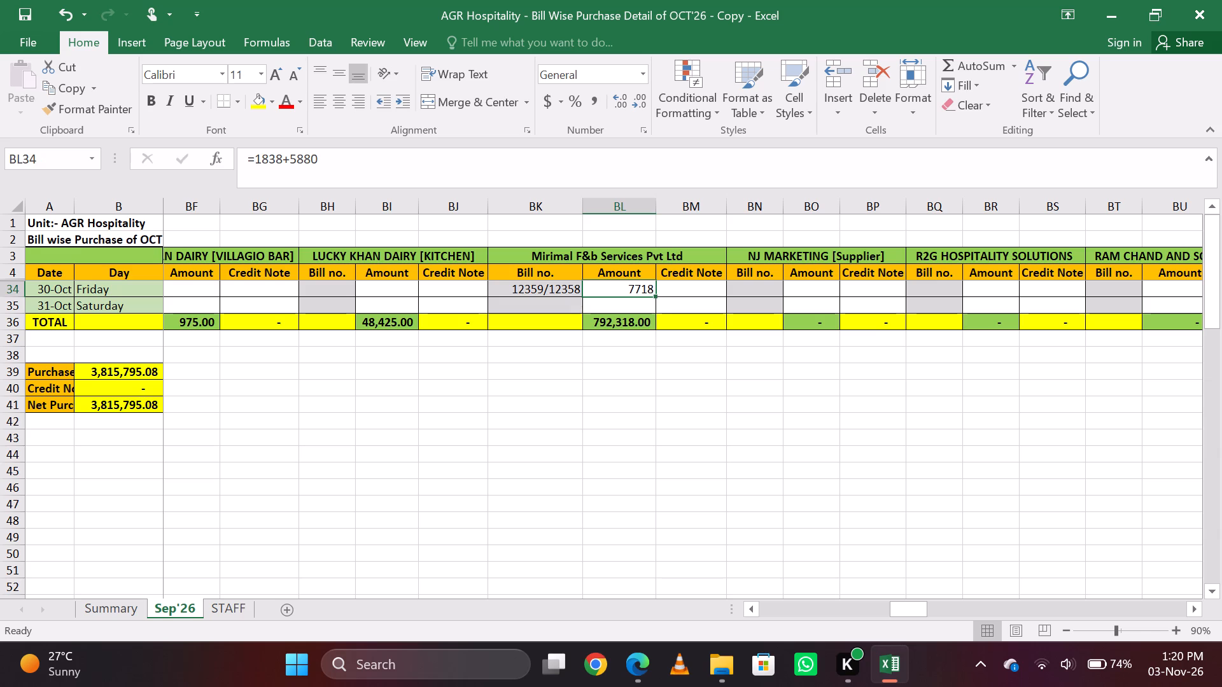
Append bill number 12357 to the Mirimal F&b Services 30-Oct bill numbers, making the entry 12359/12358/12357.
key(Left)
key(Left)
key(Right)
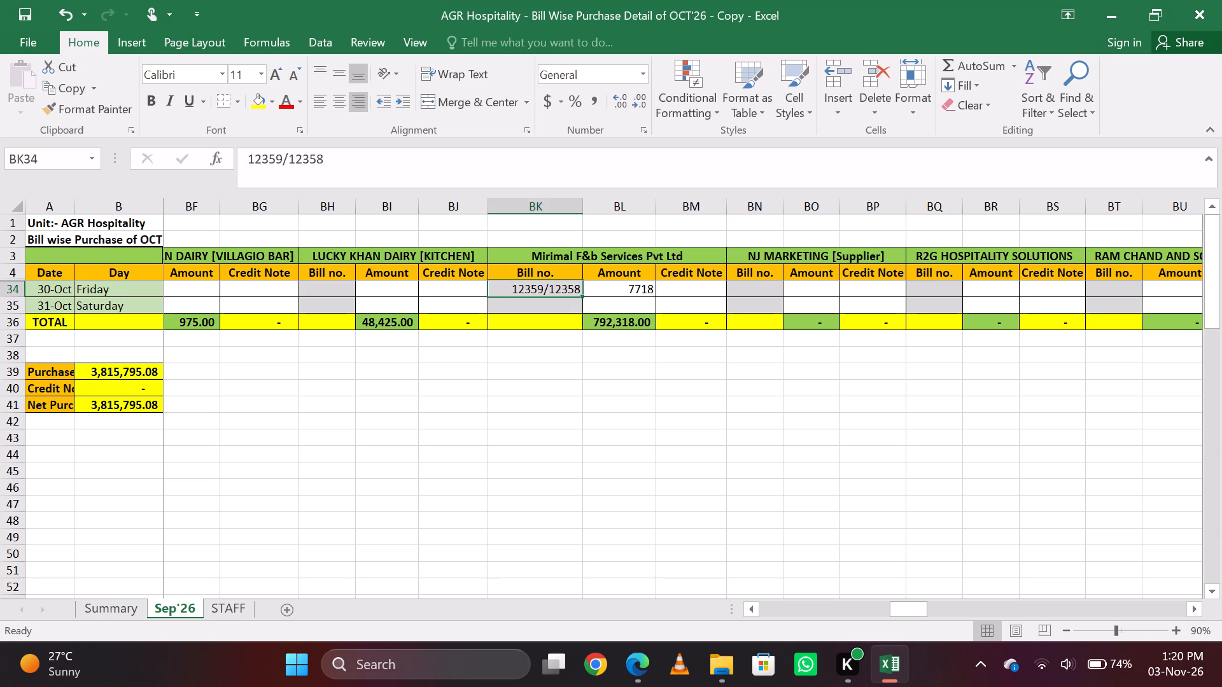
click(374, 170)
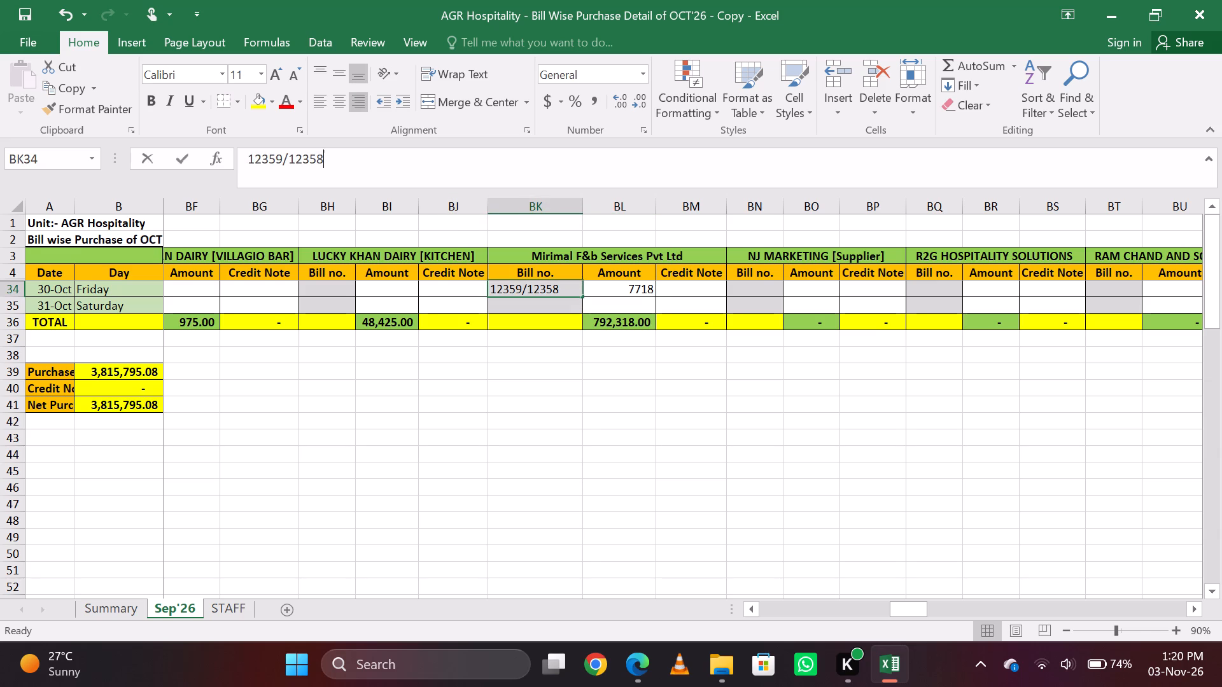
text(/123)
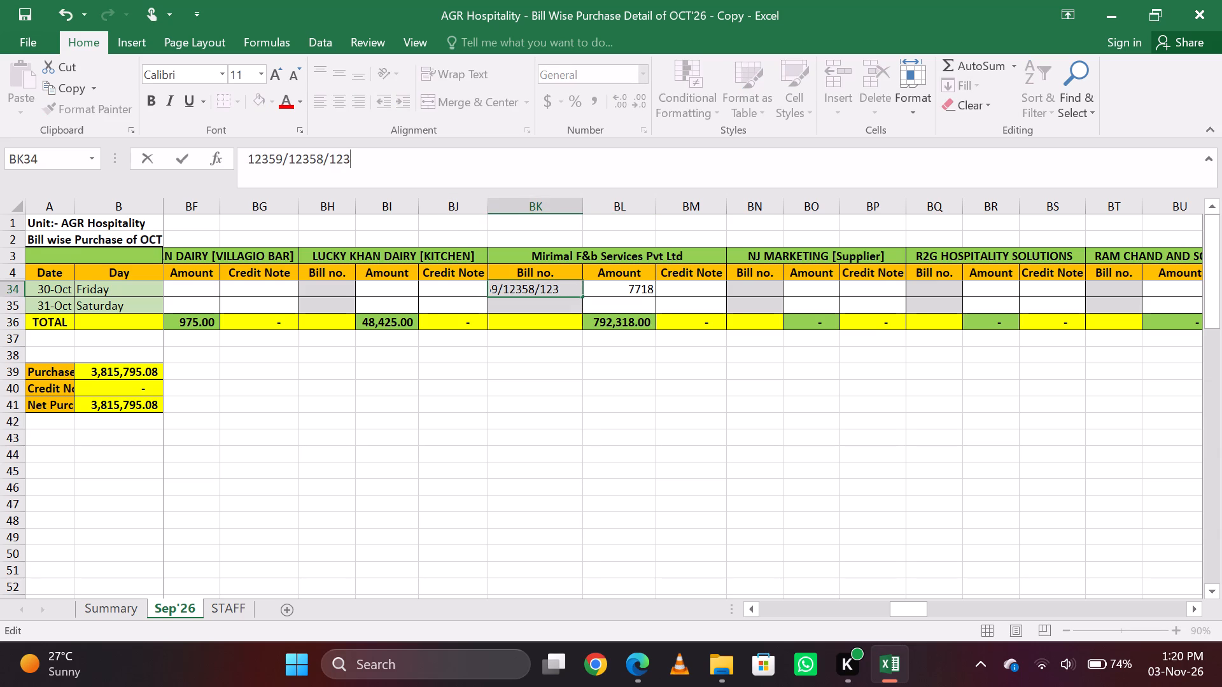
text(57)
key(Tab)
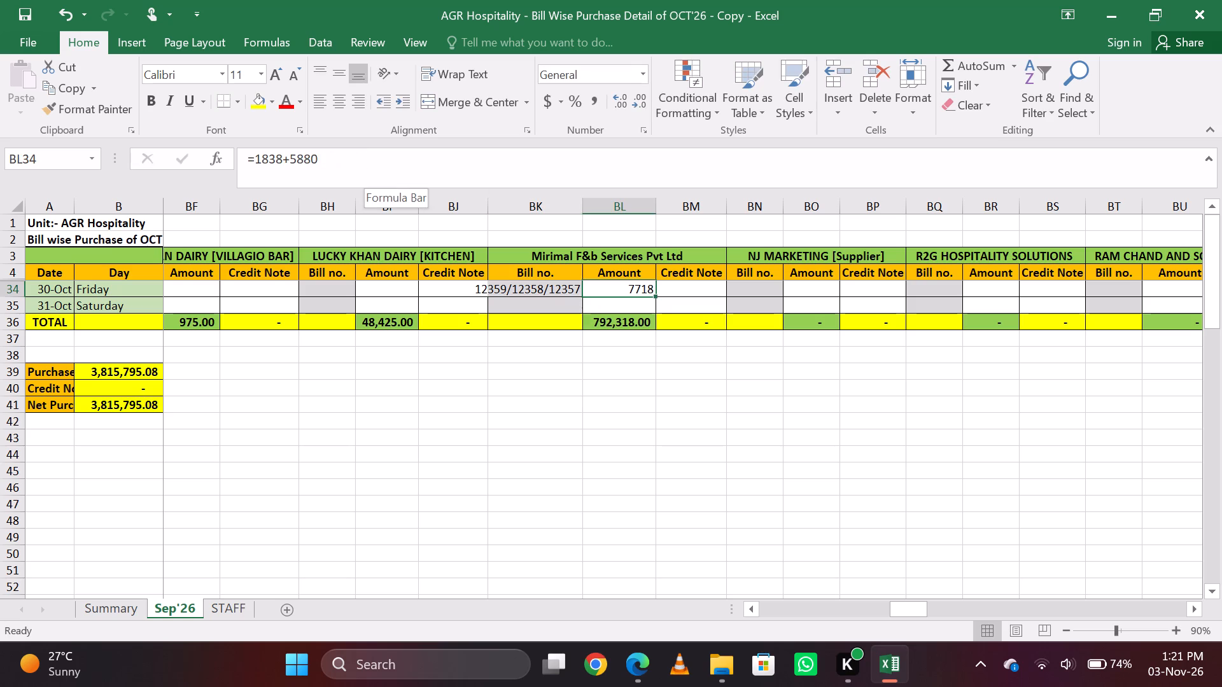
Add 22689 to the Mirimal F&b Services 30-Oct amount formula, making it =1838+5880+22689.
click(374, 170)
key(shift+plus)
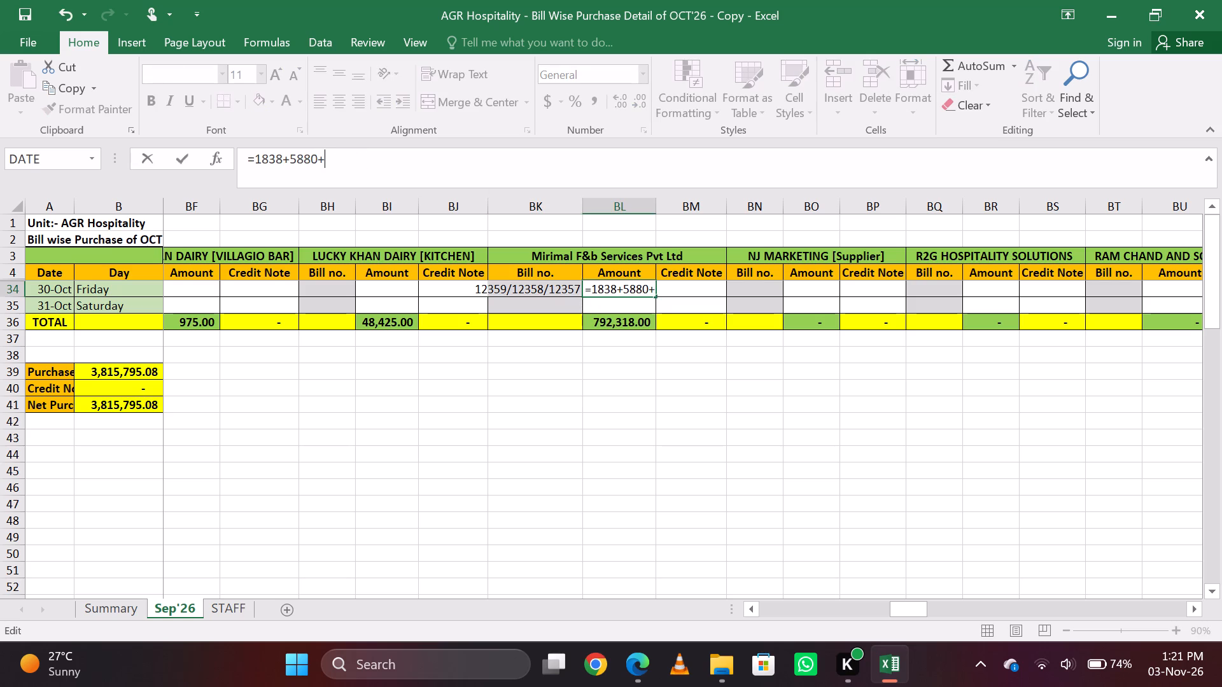
text(22)
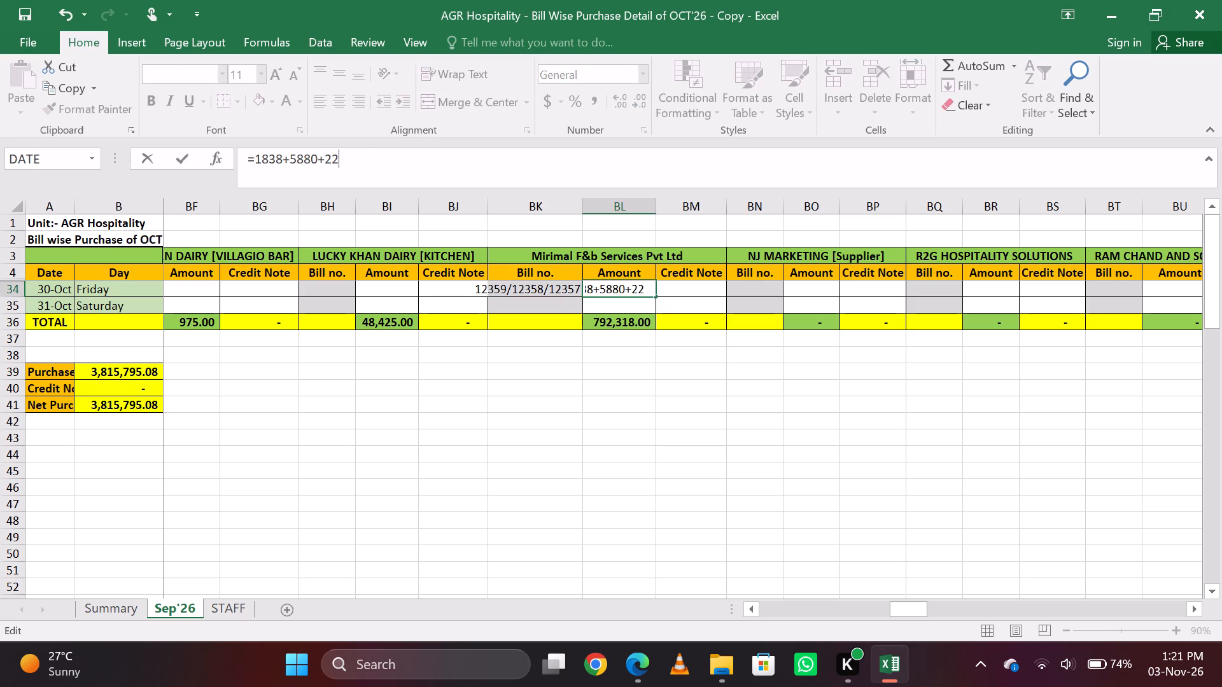
text(689)
key(Return)
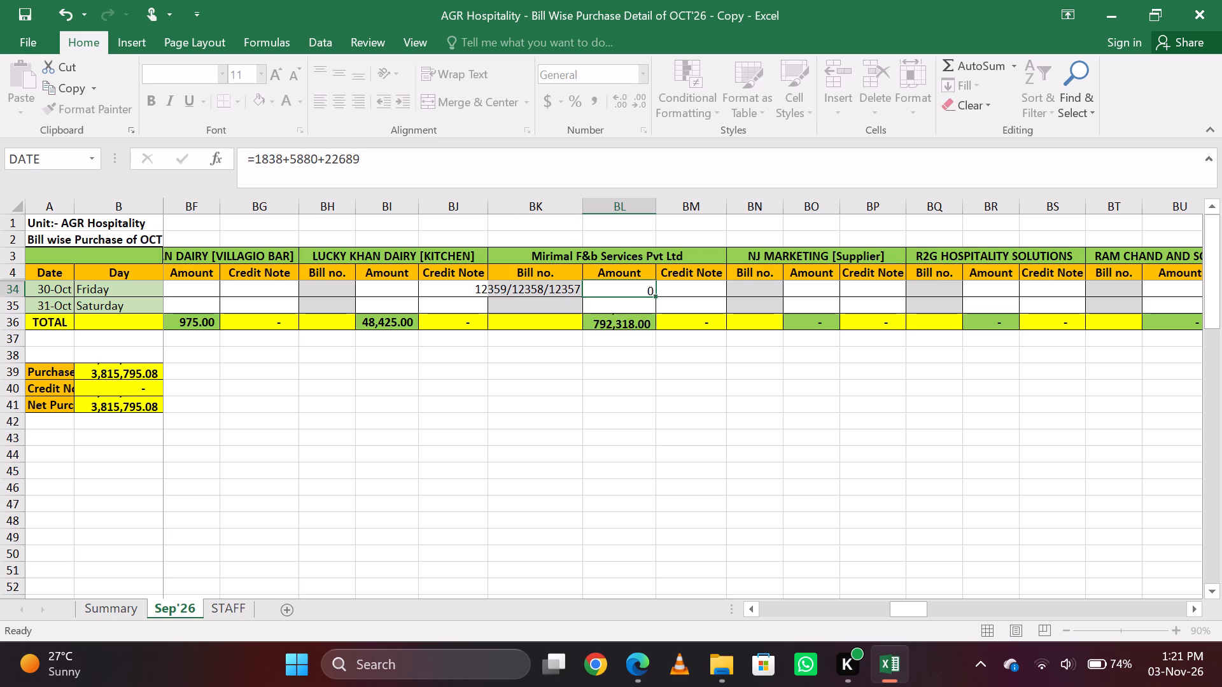
key(Up)
key(Down)
key(Up)
key(Right)
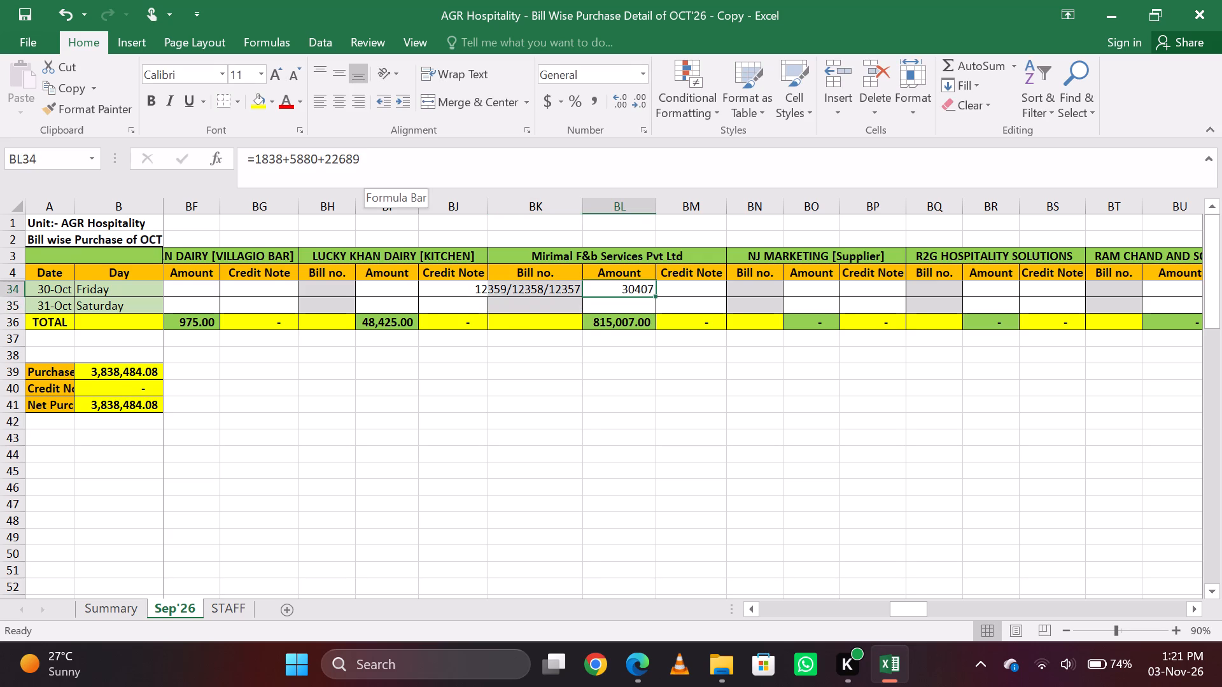
Find the HONEY HEALTH FOOD supplier and append bill 6910 to its 30-Oct bill number, making it 6896/6910.
key(ctrl+f)
text(hone)
key(Return)
key(Escape)
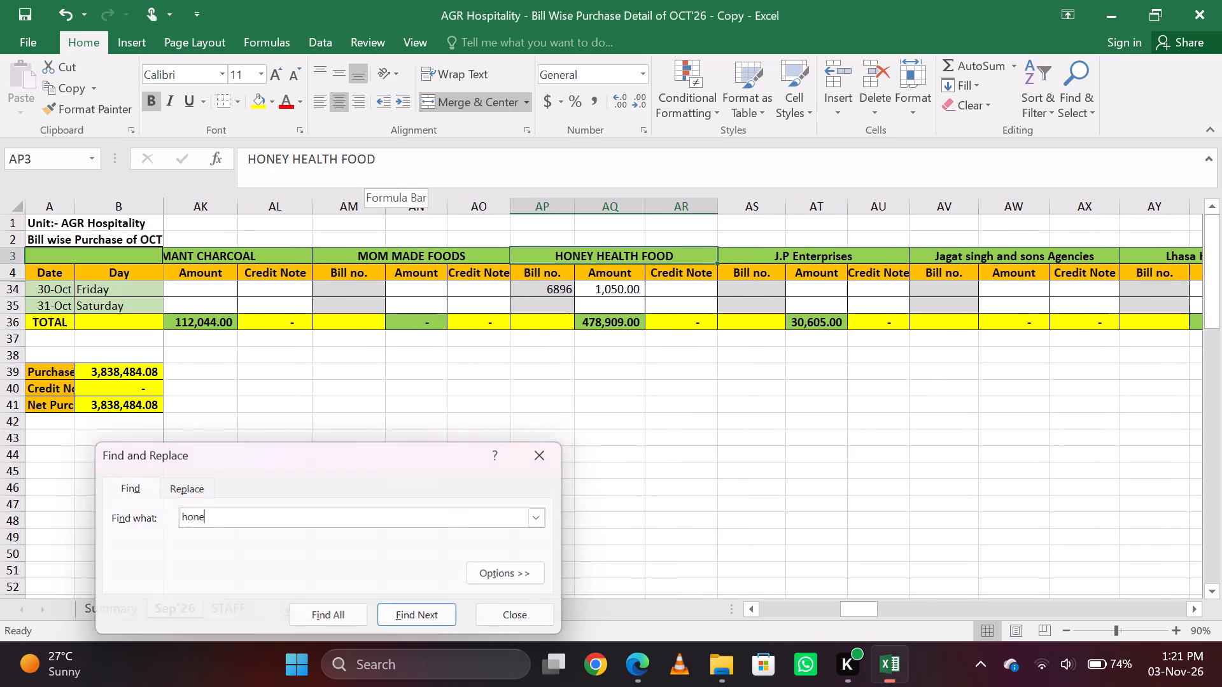
key(Down)
key(Down)
click(374, 170)
key(slash)
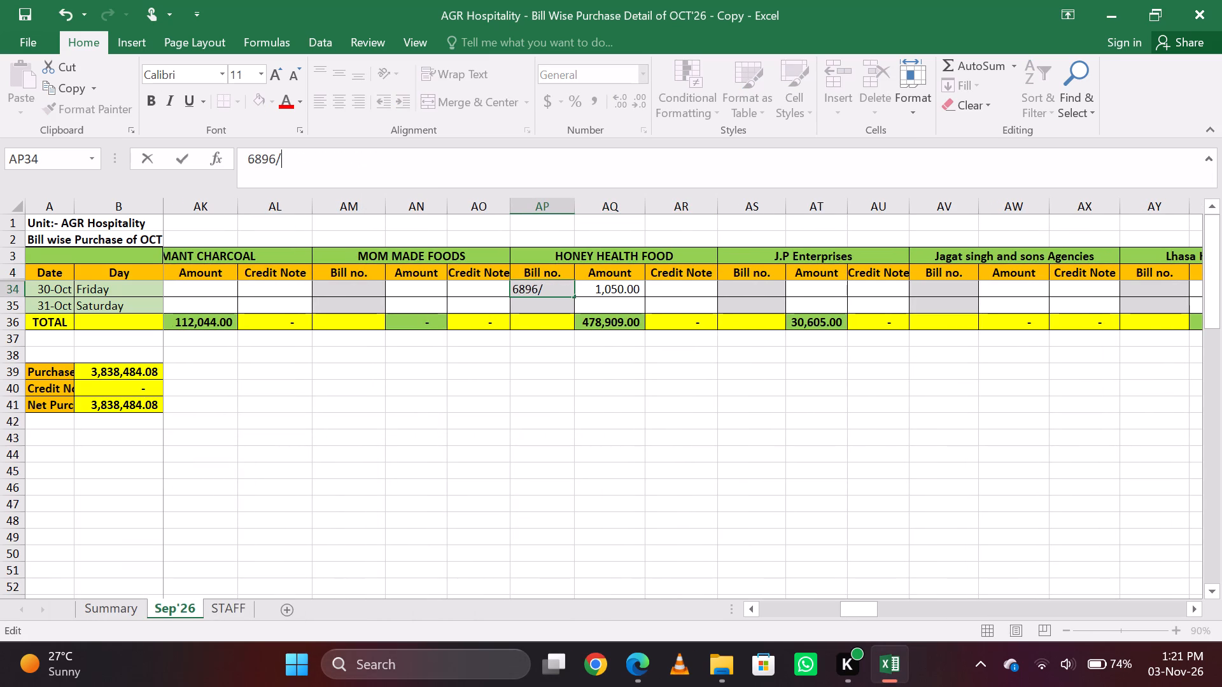
text(6912)
key(BackSpace)
key(BackSpace)
text(10)
key(Return)
Turn the HONEY HEALTH FOOD 30-Oct amount into the addition formula =1050+15250.
key(Up)
key(Right)
click(374, 170)
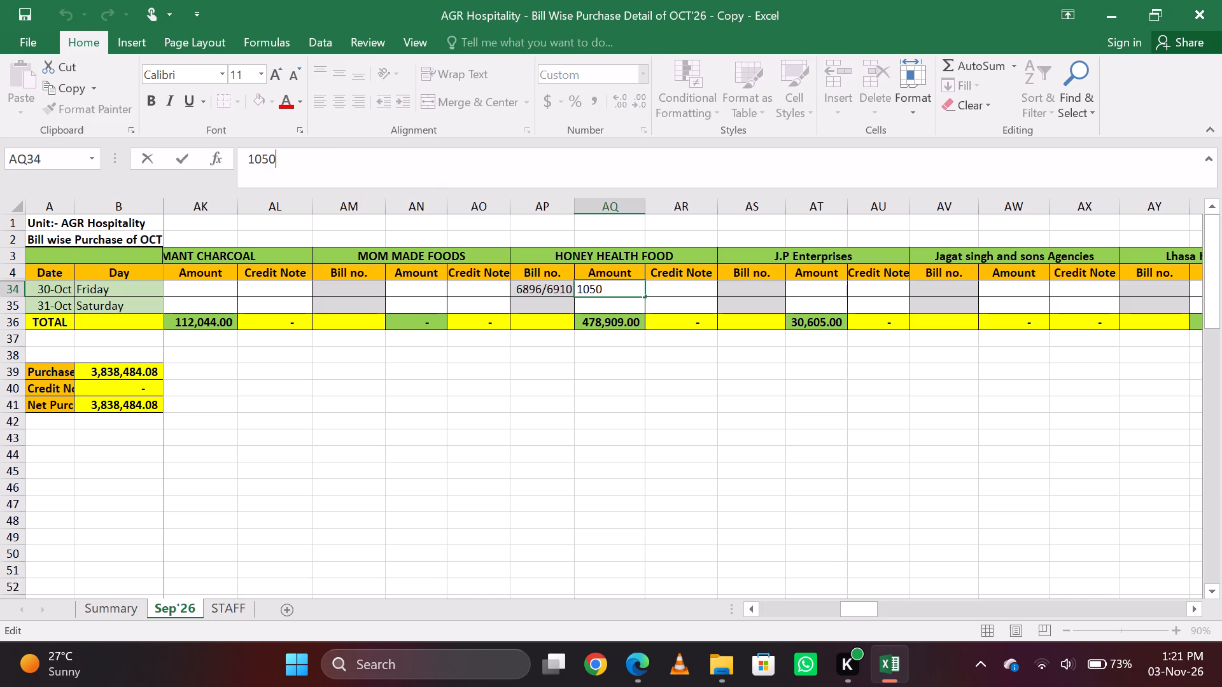
key(Left)
key(Left)
key(Left)
key(Left)
key(Left)
key(Left)
key(Left)
key(Left)
key(Left)
key(Left)
key(equal)
key(Right)
key(Right)
key(Right)
key(Right)
key(Right)
key(Right)
key(Right)
key(Right)
key(Right)
key(Right)
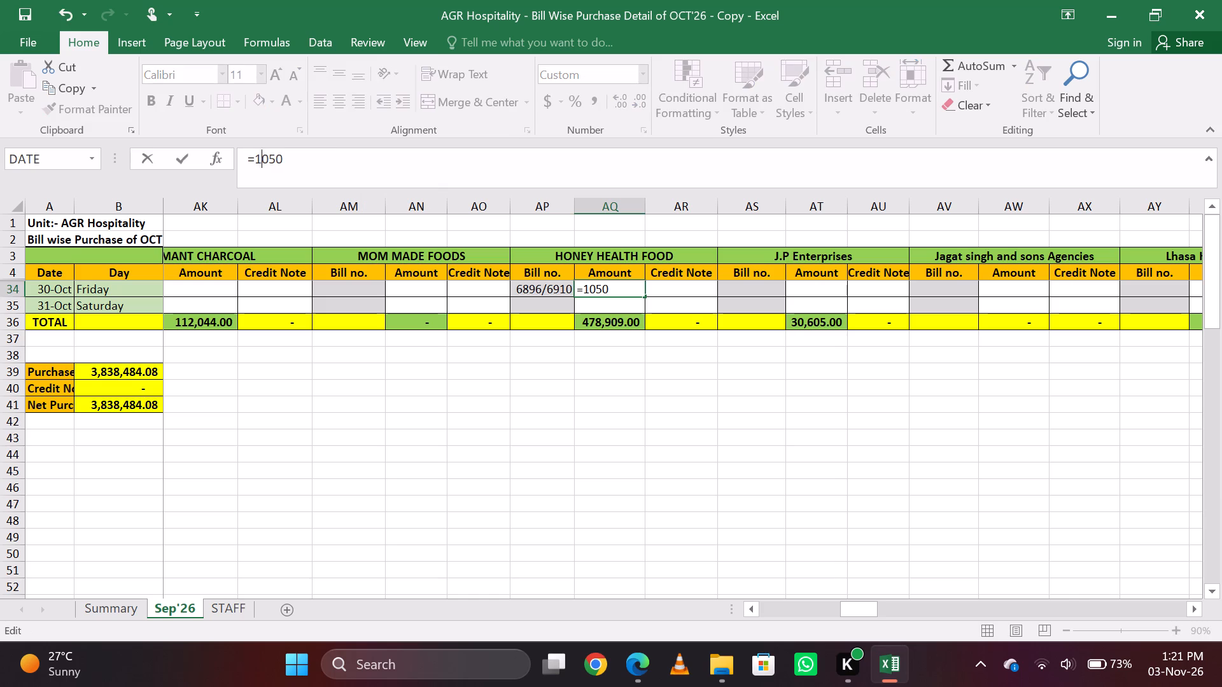
key(shift+plus)
text(15250)
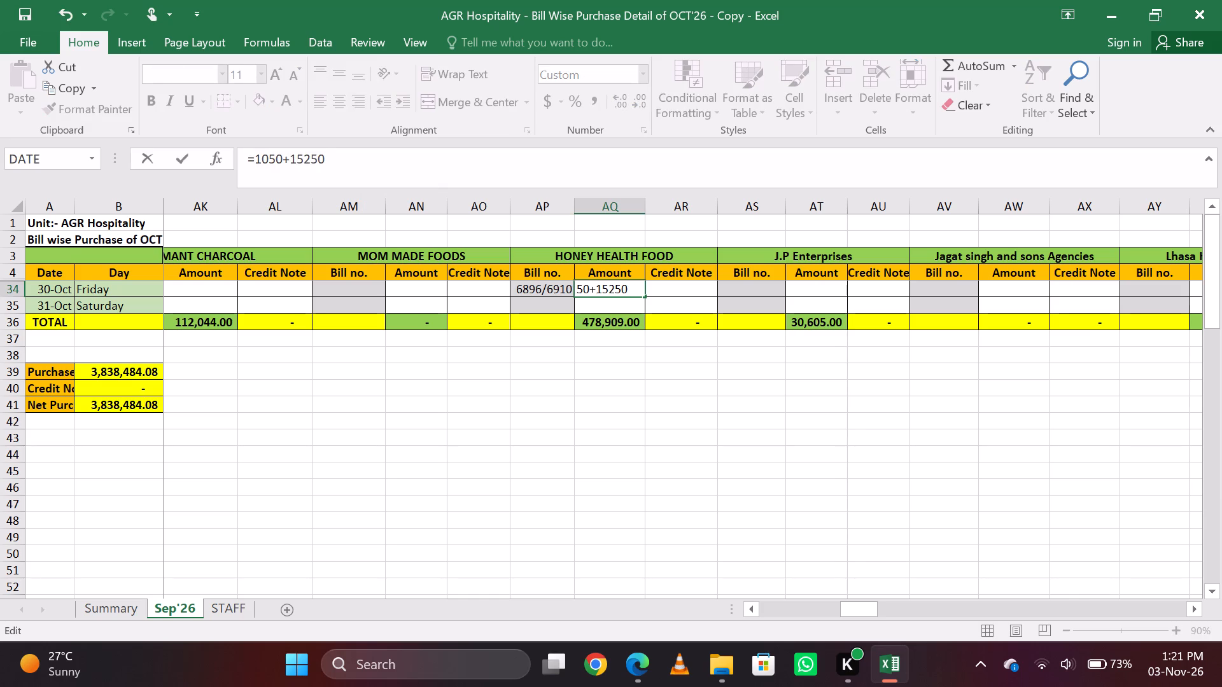
key(Return)
key(Up)
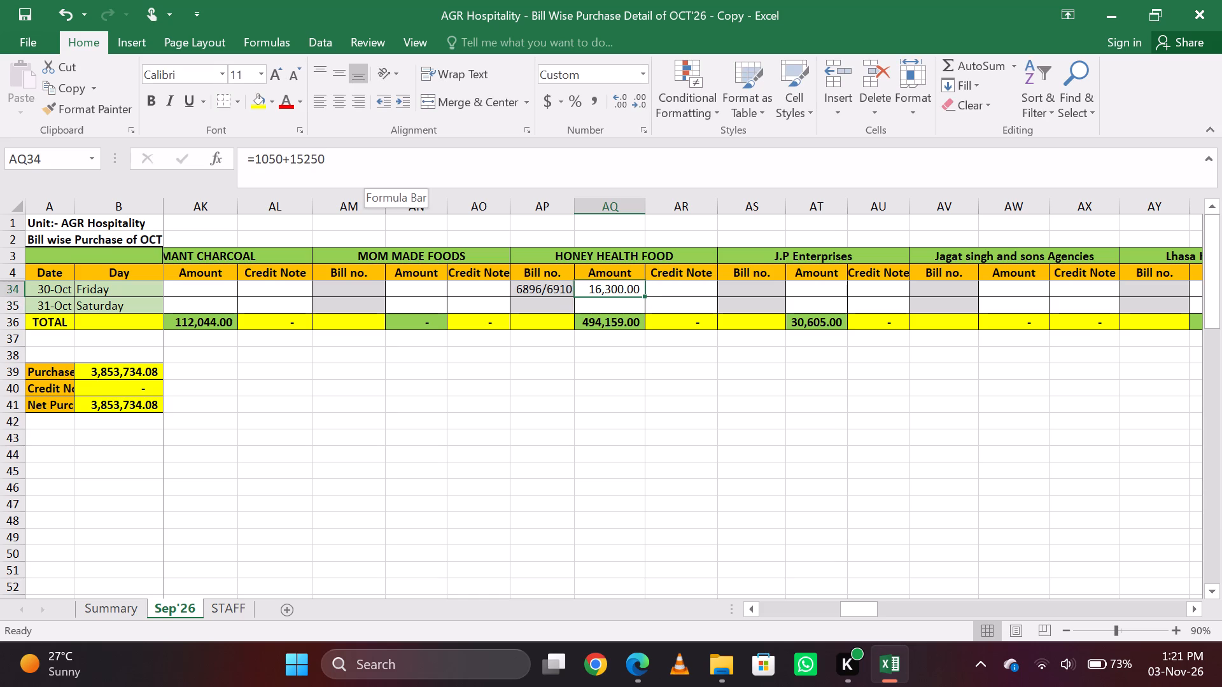
Find the Shivam vegetable and fruits [VILLAGIO BAR] supplier and enter 30-Oct bill number 5334 with amount 7304.5.
key(ctrl+f)
text(shiv)
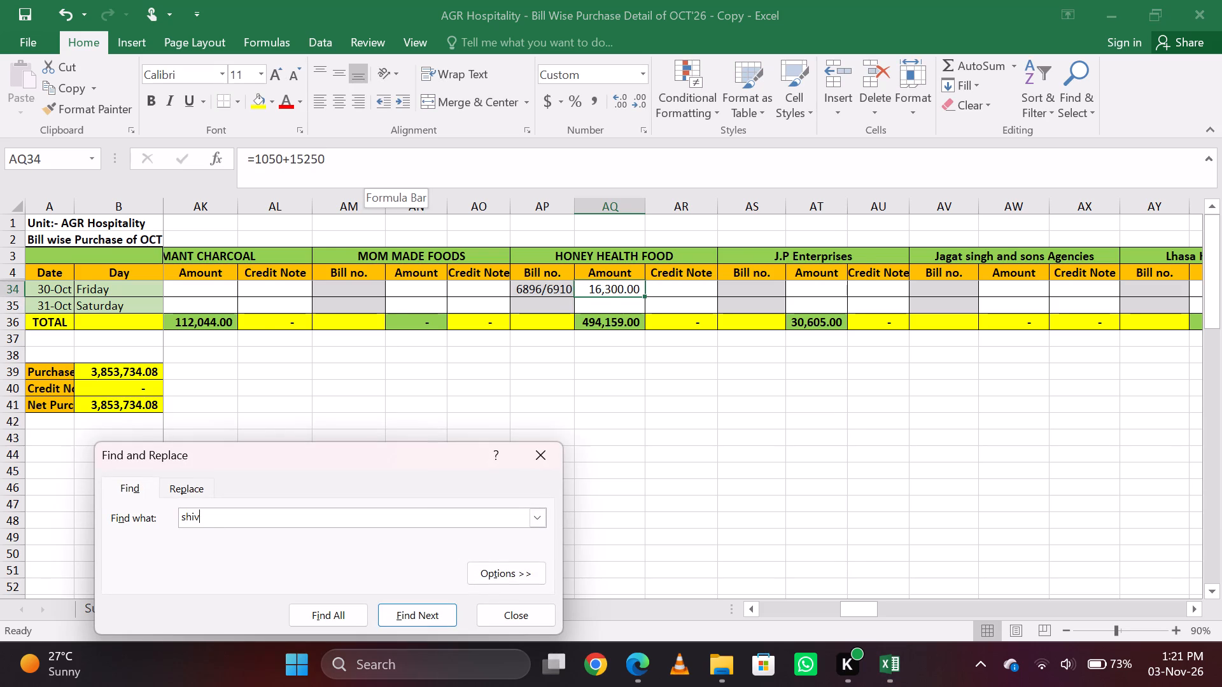
key(Return)
key(Escape)
key(Down)
key(Down)
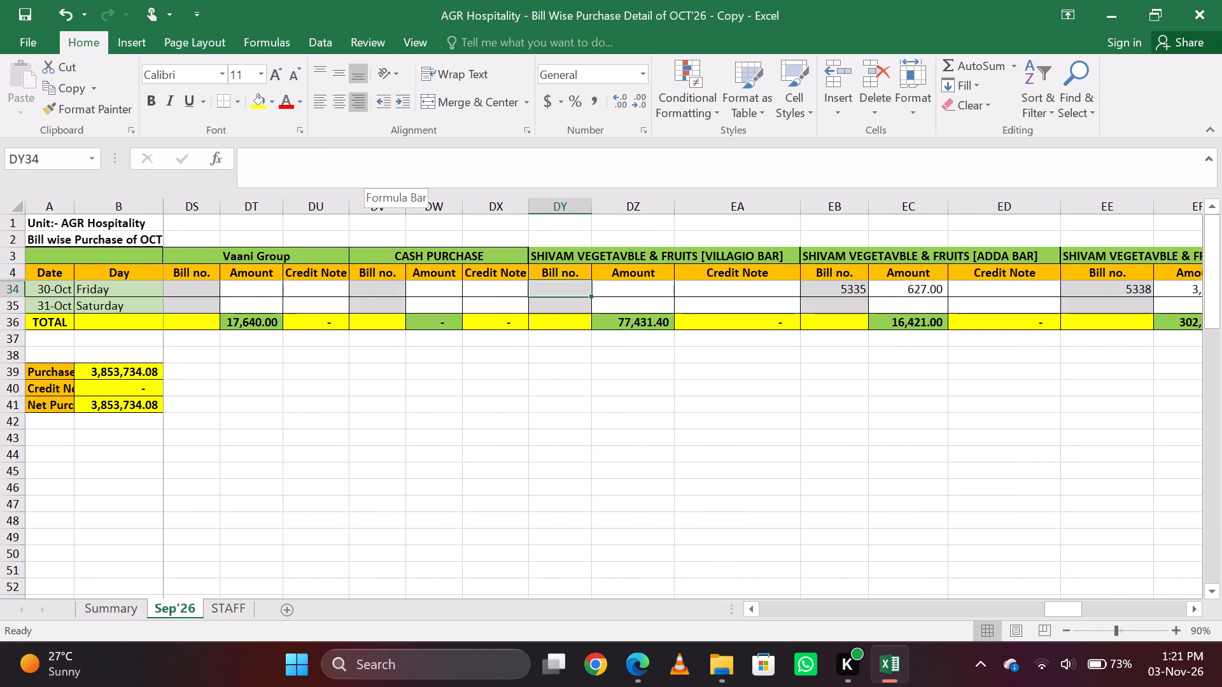
text(5334)
key(Tab)
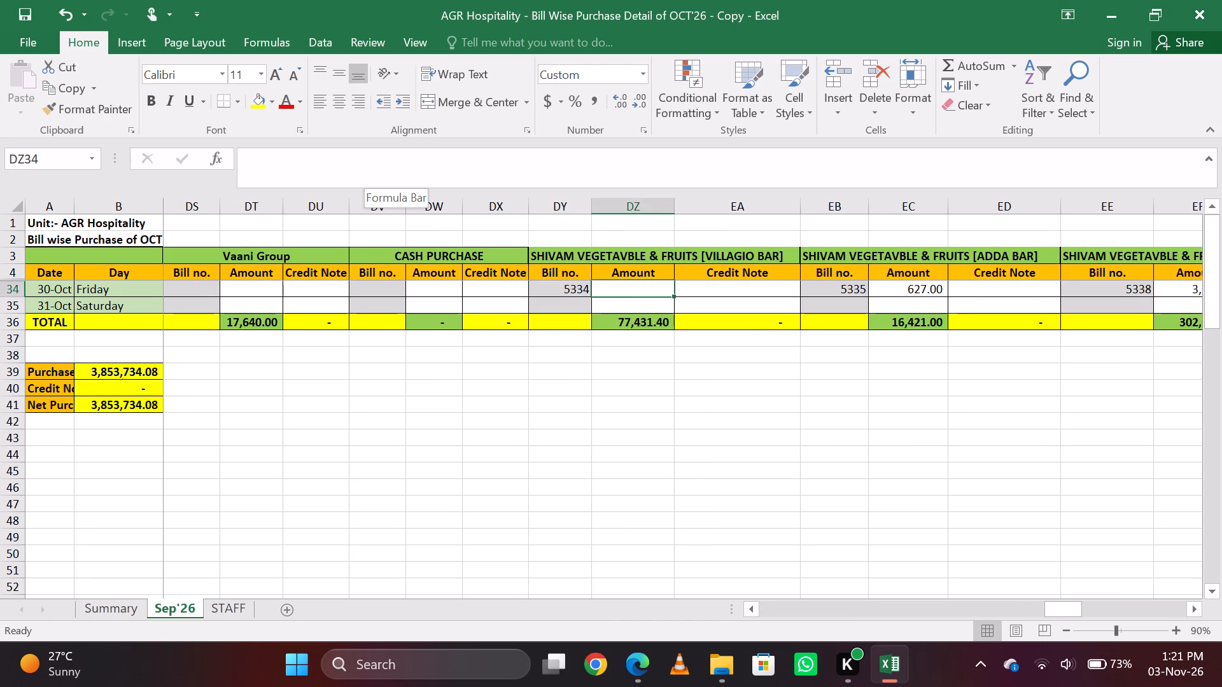
text(7304)
key(Tab)
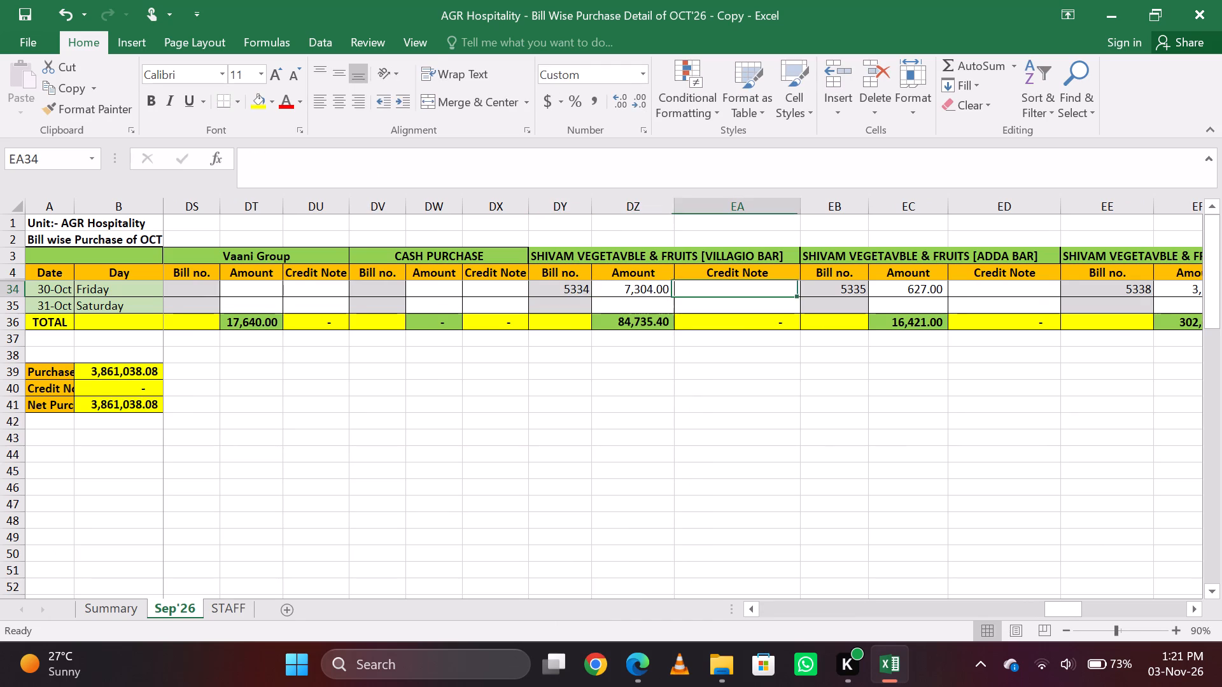
key(Left)
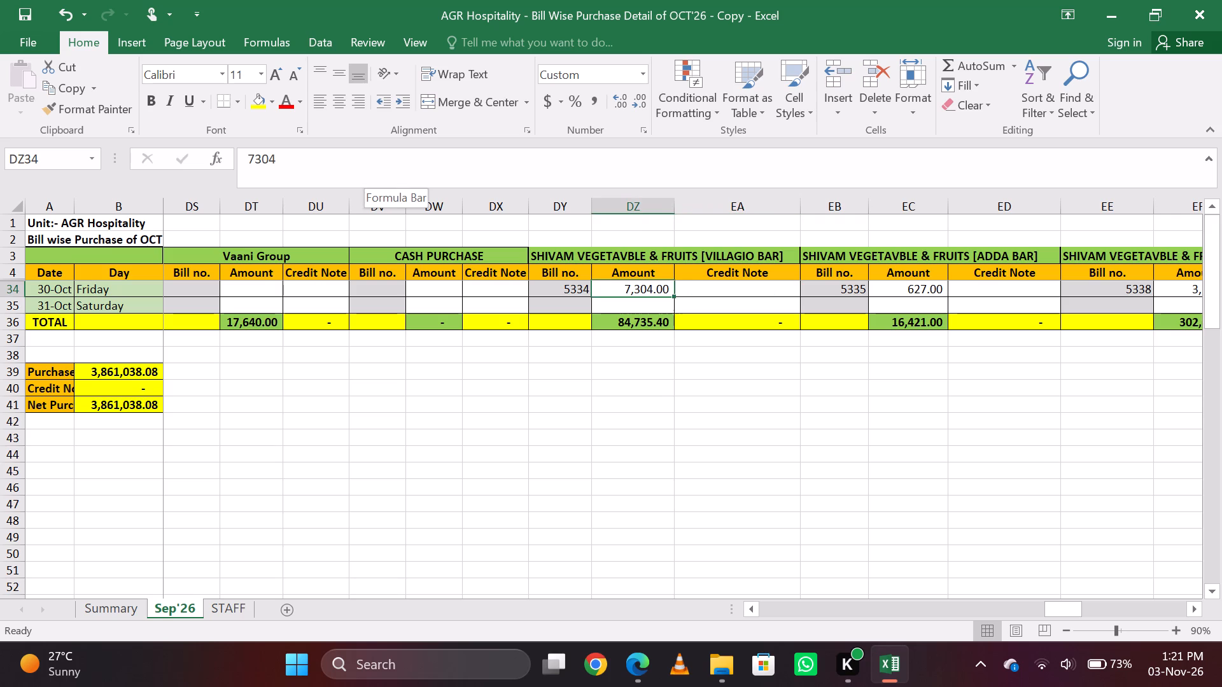
click(374, 170)
text(.5)
key(Return)
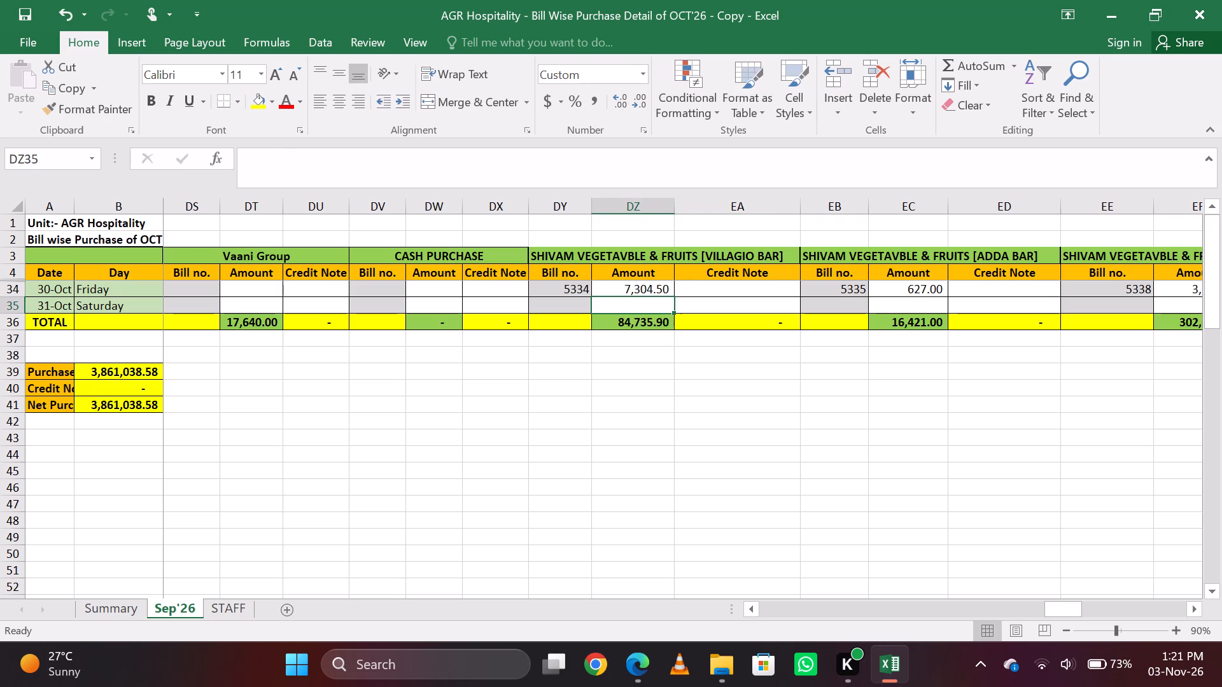
Review the 30-Oct entries of the Shivam vegetable and fruits [VILLAGIO BAR] and [ADDA BAR] columns.
key(Right)
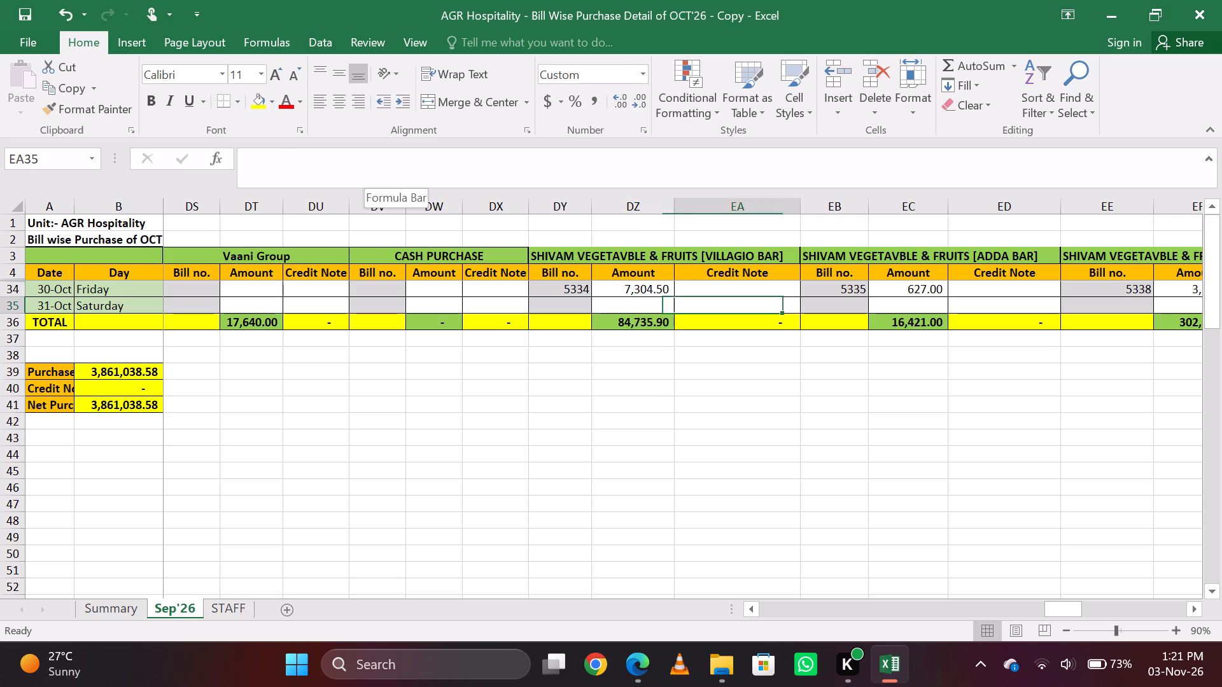
key(Right)
key(Left)
key(Left)
key(Left)
key(Left)
key(Right)
key(Right)
key(Right)
key(Right)
key(Right)
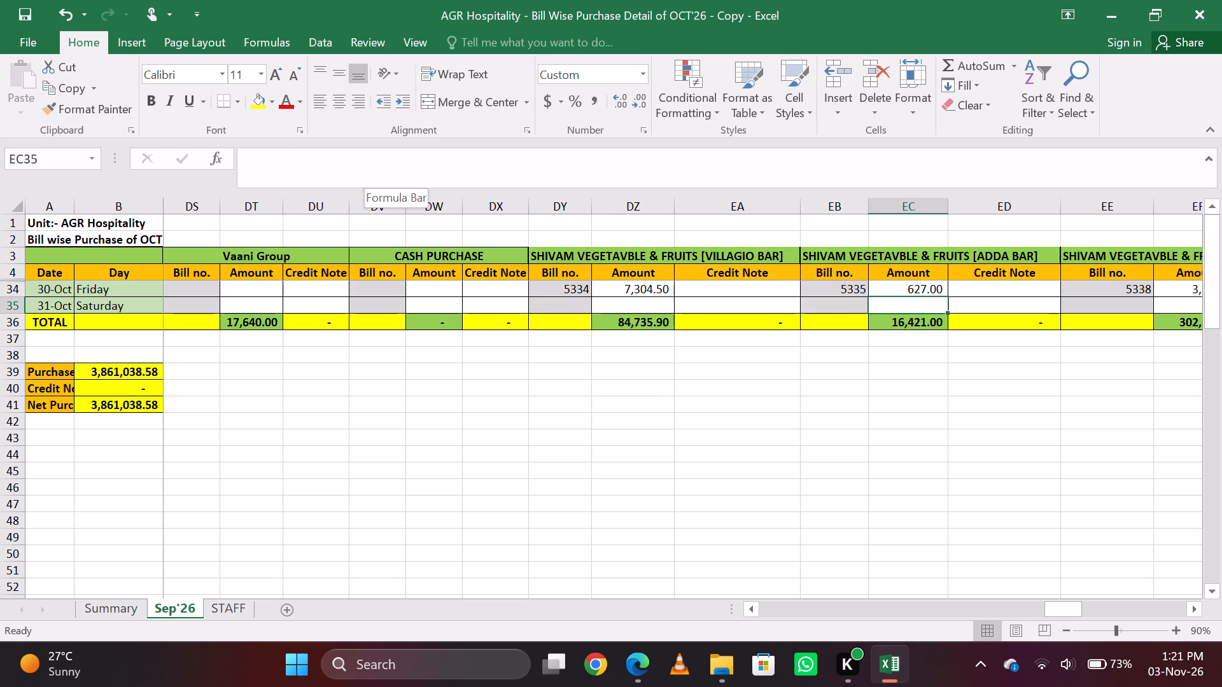
key(Left)
key(Left)
key(Left)
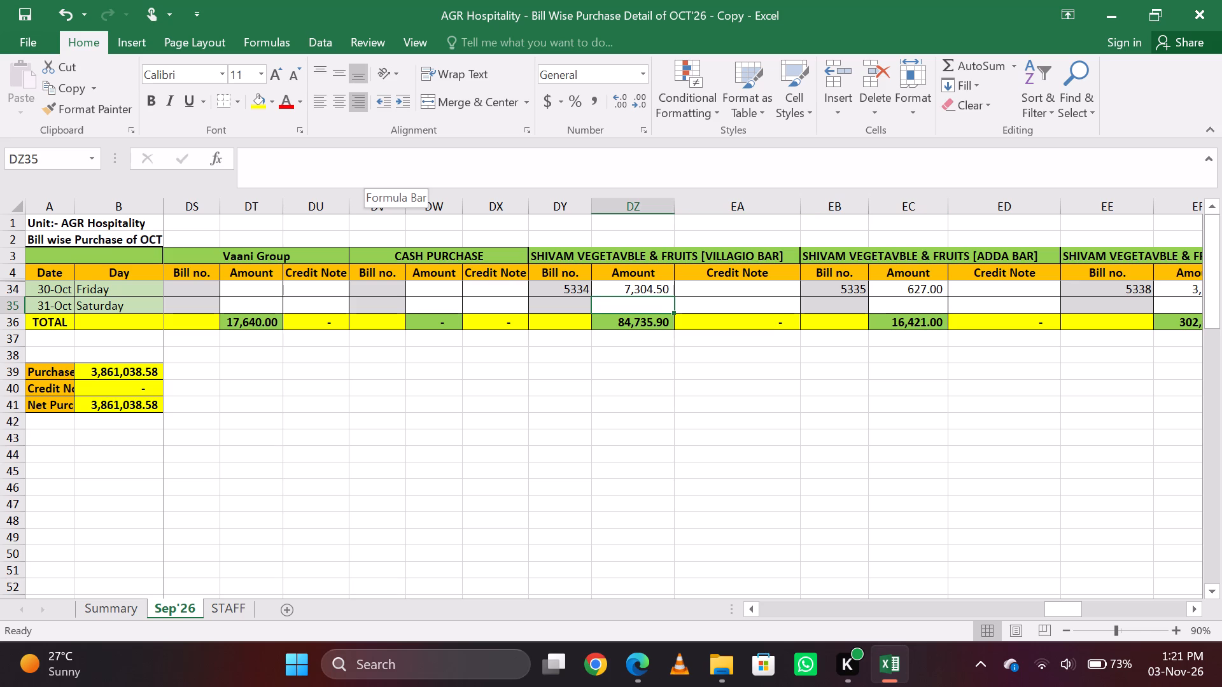
key(Up)
key(Left)
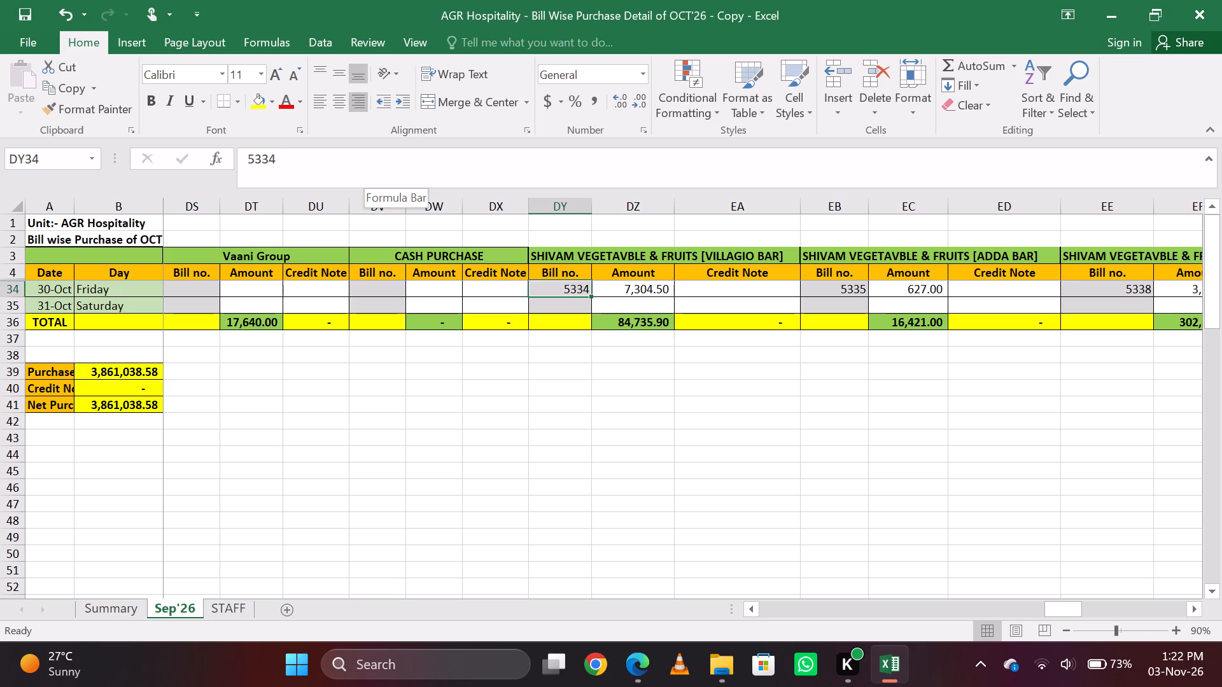
Append bill number 5334 to the Shivam vegetable and fruits [KITCHEN] 30-Oct bill number, making it 5338/5334.
key(ctrl+c)
key(Right)
key(Right)
key(Right)
key(Right)
key(Right)
key(Right)
key(Right)
key(Right)
key(Left)
key(Left)
key(Left)
key(Left)
key(Left)
key(Left)
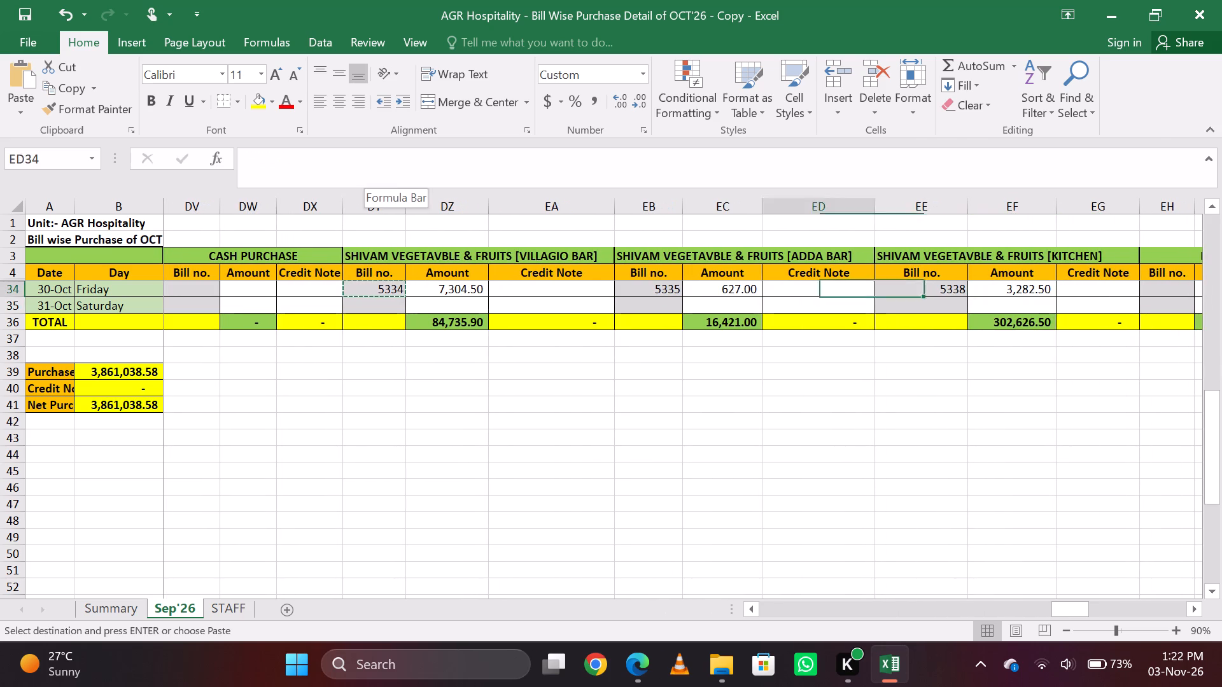
key(Right)
key(Right)
key(Right)
key(Right)
key(Right)
key(Right)
key(Left)
key(Left)
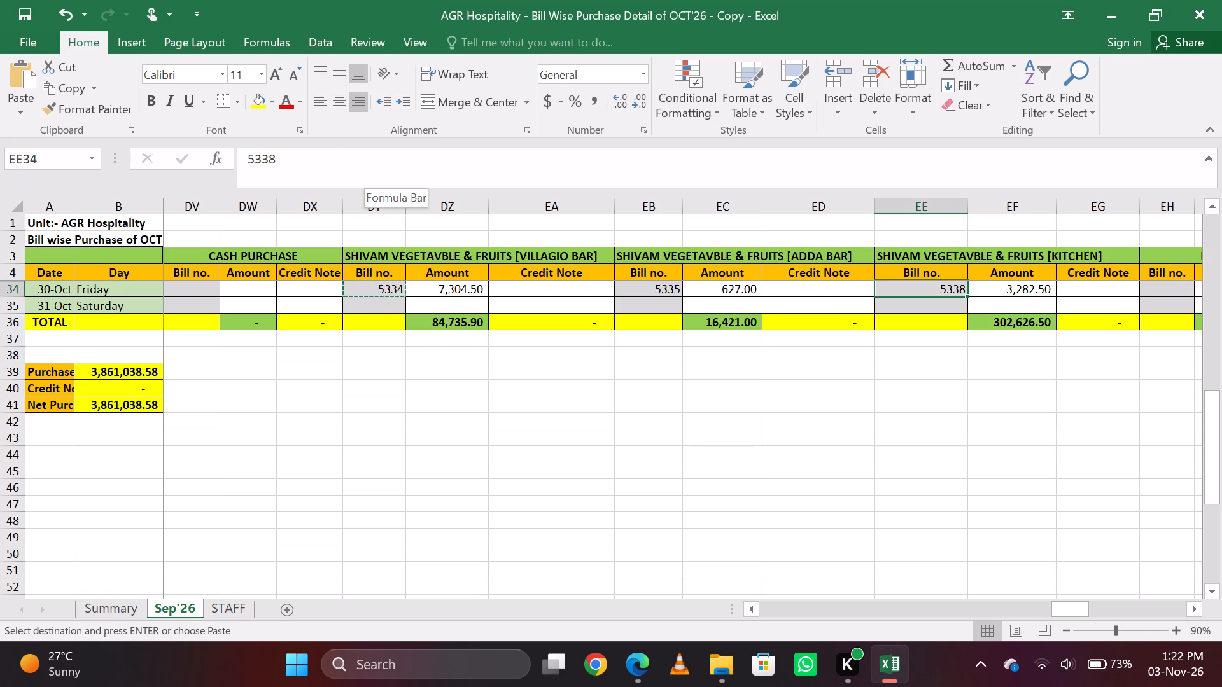
click(316, 161)
text(/53)
text(34)
key(Tab)
Turn the SHIVAM VEGETAVBLE & FRUITS [KITCHEN] 30-Oct amount into the addition formula =3282.5+7304.5.
click(316, 161)
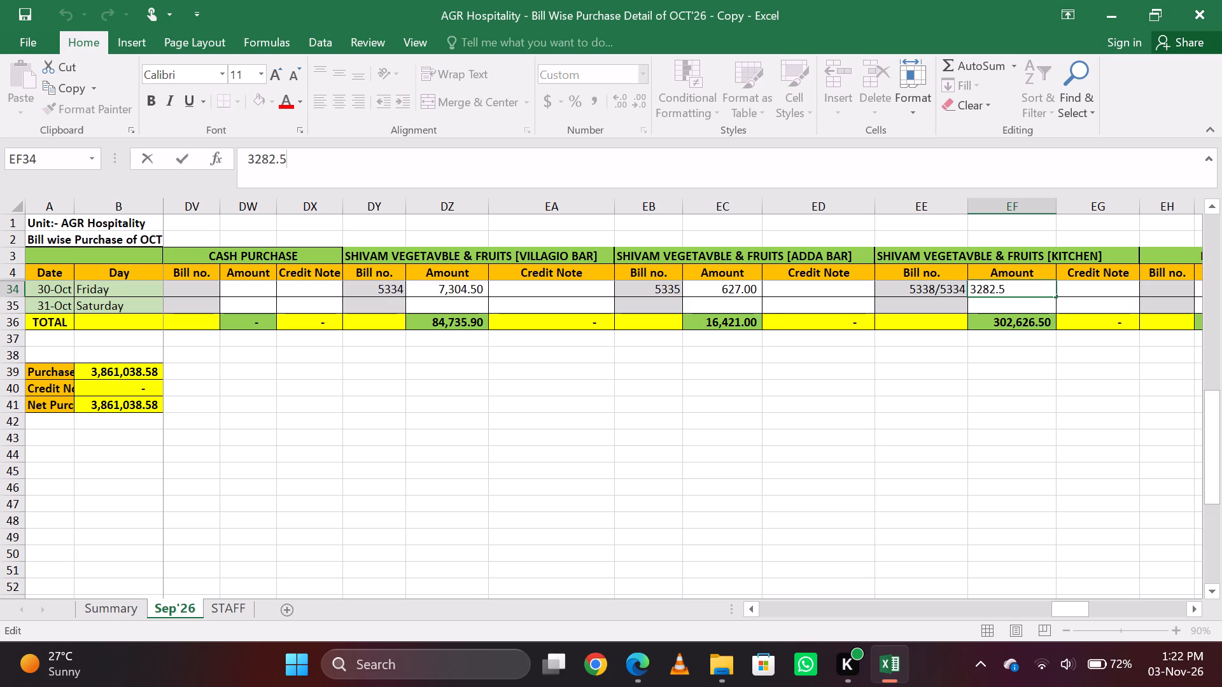
key(shift+plus)
key(Page_Up)
key(Page_Up)
key(Page_Up)
key(Page_Up)
key(Page_Up)
key(Page_Up)
key(Page_Up)
key(Page_Up)
key(Page_Up)
key(Page_Up)
key(Page_Up)
key(Page_Up)
key(Page_Up)
key(Page_Up)
key(Page_Up)
key(Page_Up)
key(Page_Up)
key(Page_Up)
key(Left)
key(Left)
key(Left)
key(Left)
key(Left)
key(Left)
key(Left)
key(Left)
key(Left)
key(Left)
key(Left)
key(Left)
key(Left)
key(Left)
key(Left)
key(Left)
key(equal)
key(Page_Down)
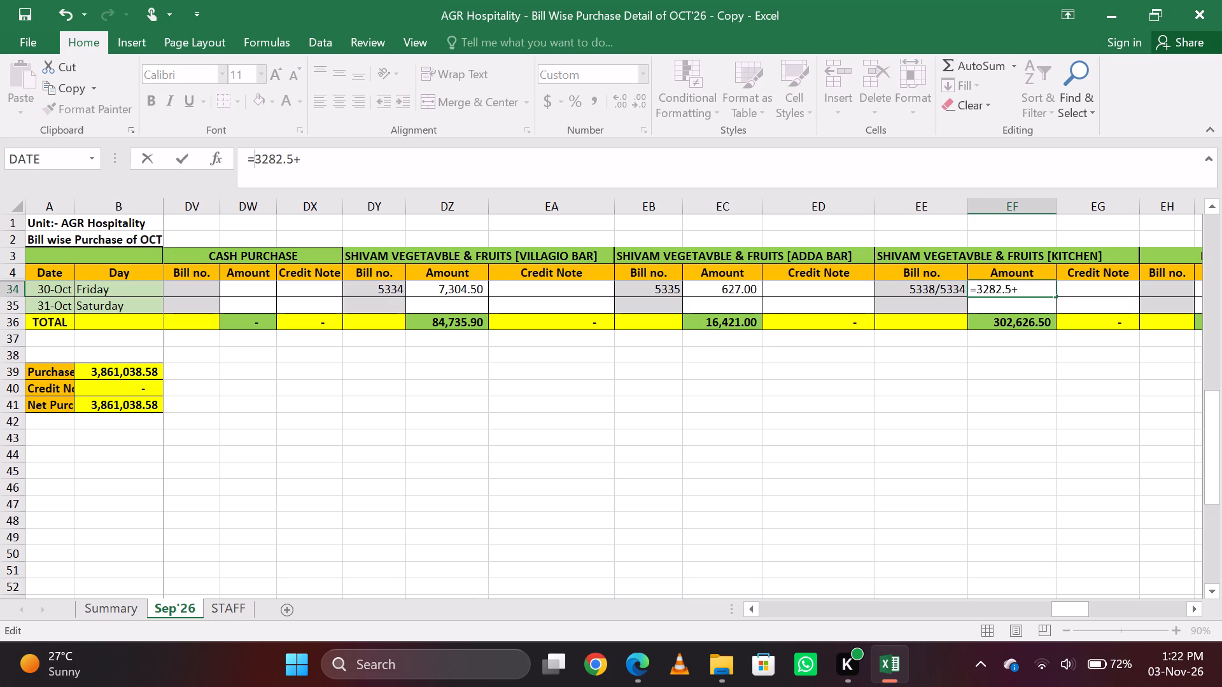
key(Right)
key(Right)
key(Right)
key(Right)
key(Right)
key(Right)
key(Right)
key(Right)
key(Right)
key(Right)
key(Right)
key(Right)
key(Right)
key(Right)
key(Right)
key(Right)
key(7)
text(304)
text(.5)
key(Return)
Clear the 30-Oct entry of SHIVAM VEGETAVBLE & FRUITS [VILLAGIO BAR] and replace it with bill number 5337 and amount 2966.5.
key(Up)
key(Right)
key(Left)
key(Left)
key(Left)
key(Left)
key(Left)
key(Left)
key(Left)
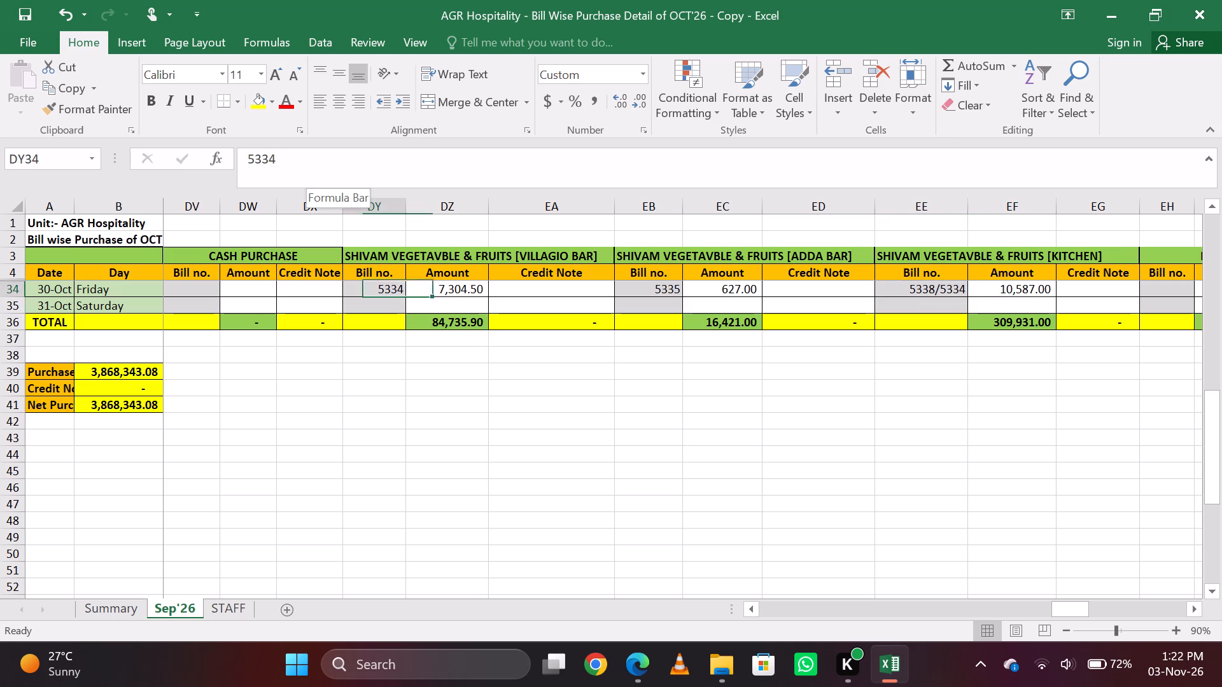
key(shift+Right)
key(Delete)
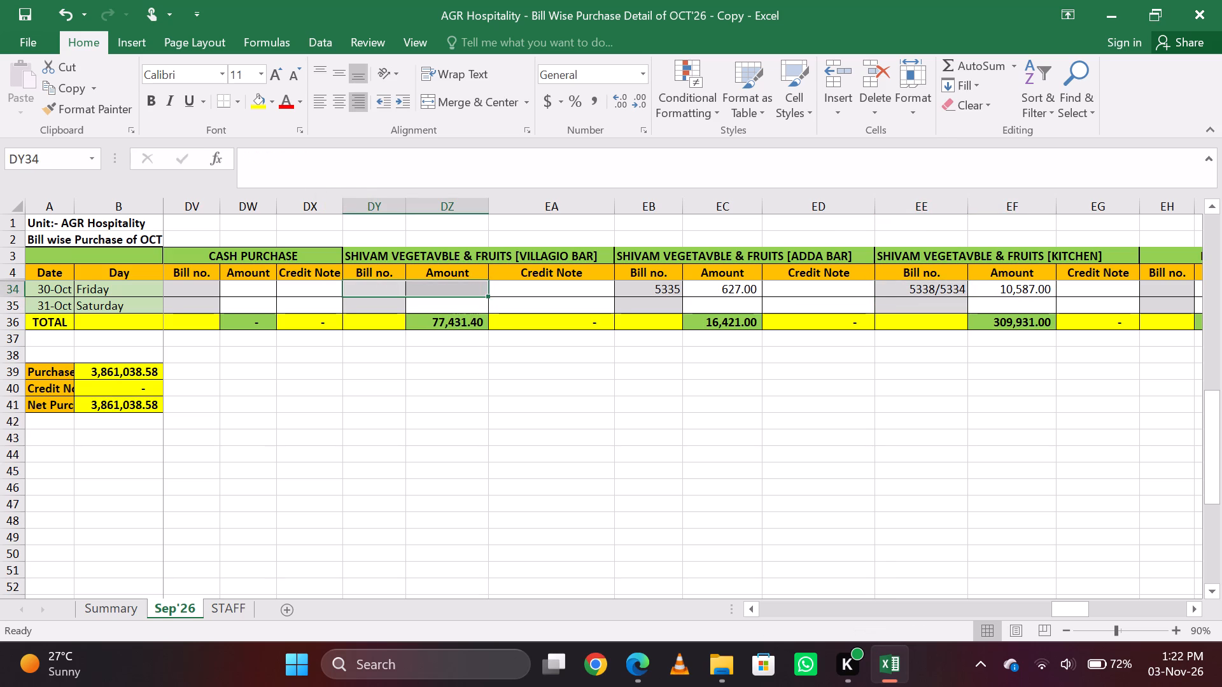
key(Left)
key(Right)
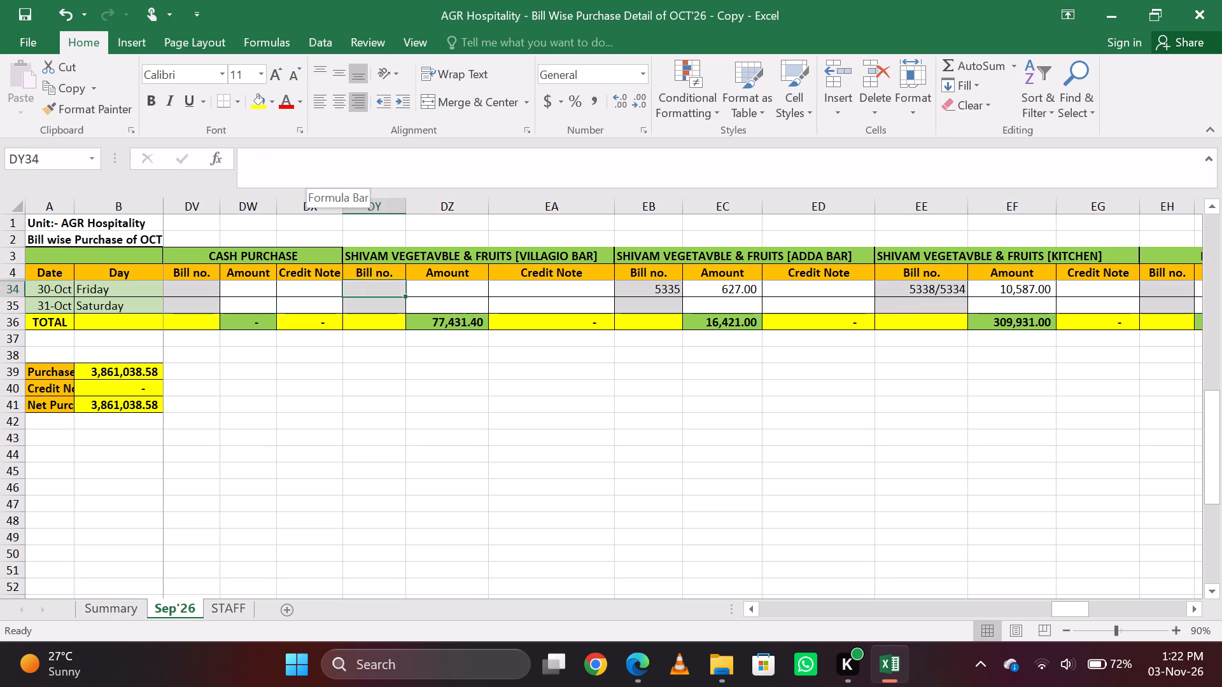
text(5337)
key(Tab)
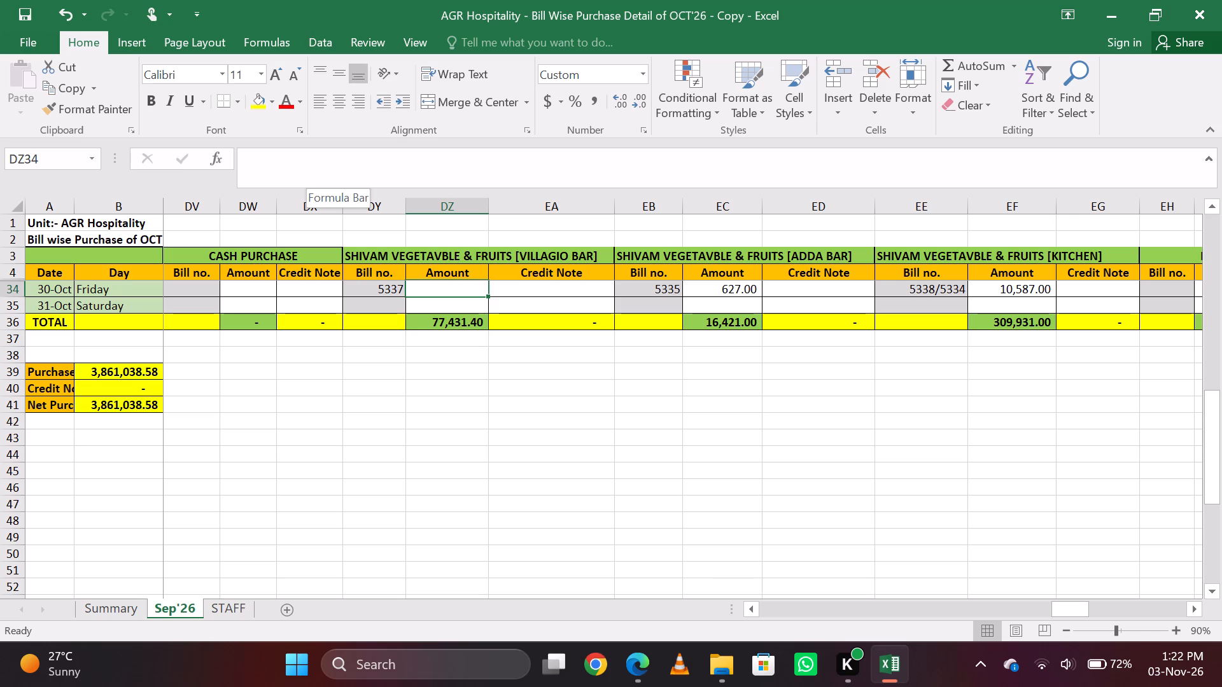
text(2966)
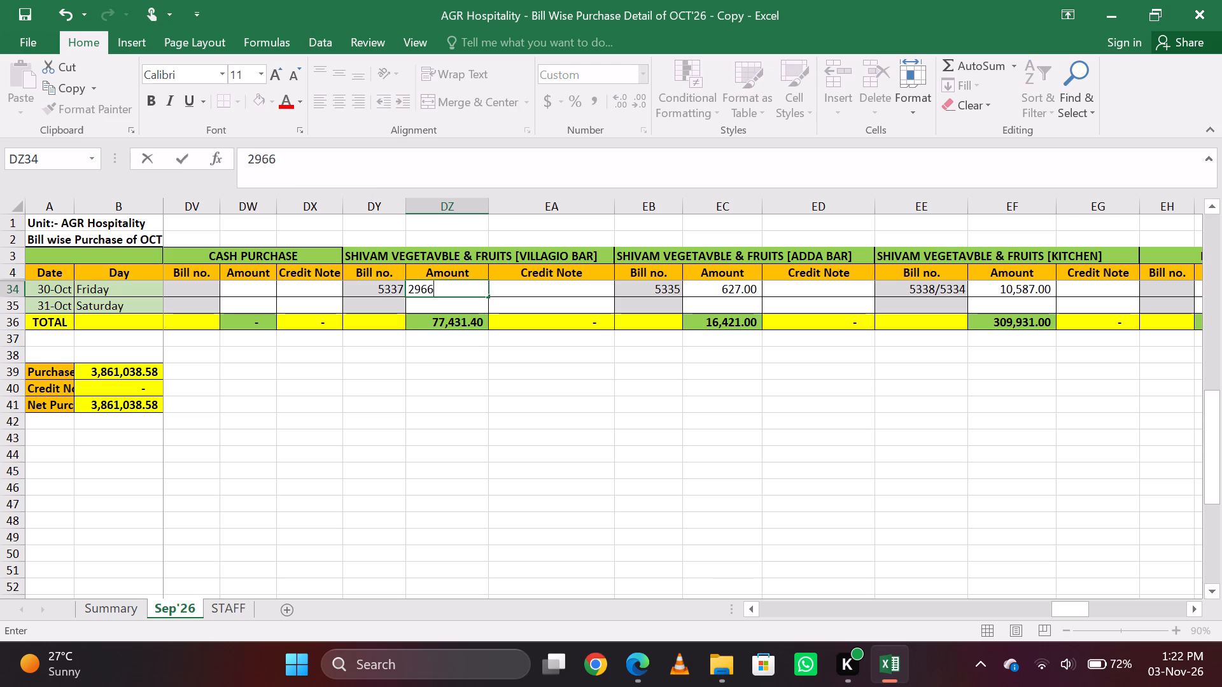
text(.5)
key(Return)
key(Up)
key(Right)
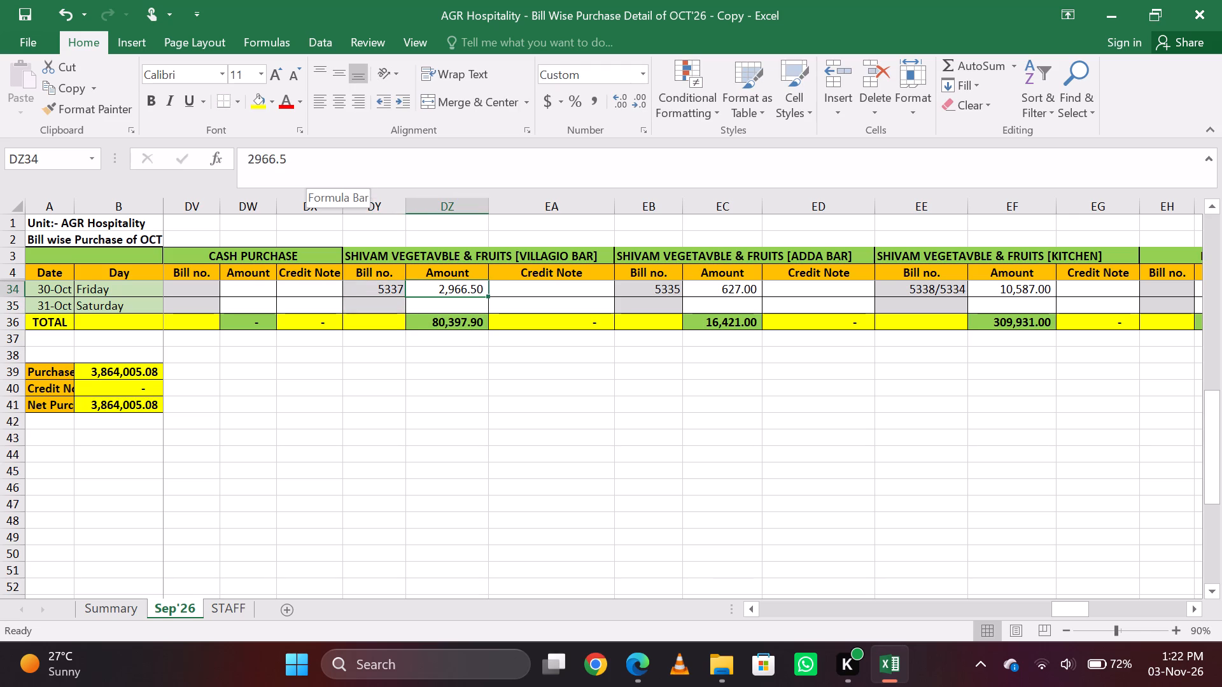
Find the Goyal Agencies supplier and enter 30-Oct bill number 2907 with amount 21303.
key(ctrl+f)
text(goyal)
key(Return)
key(Escape)
key(Down)
key(Down)
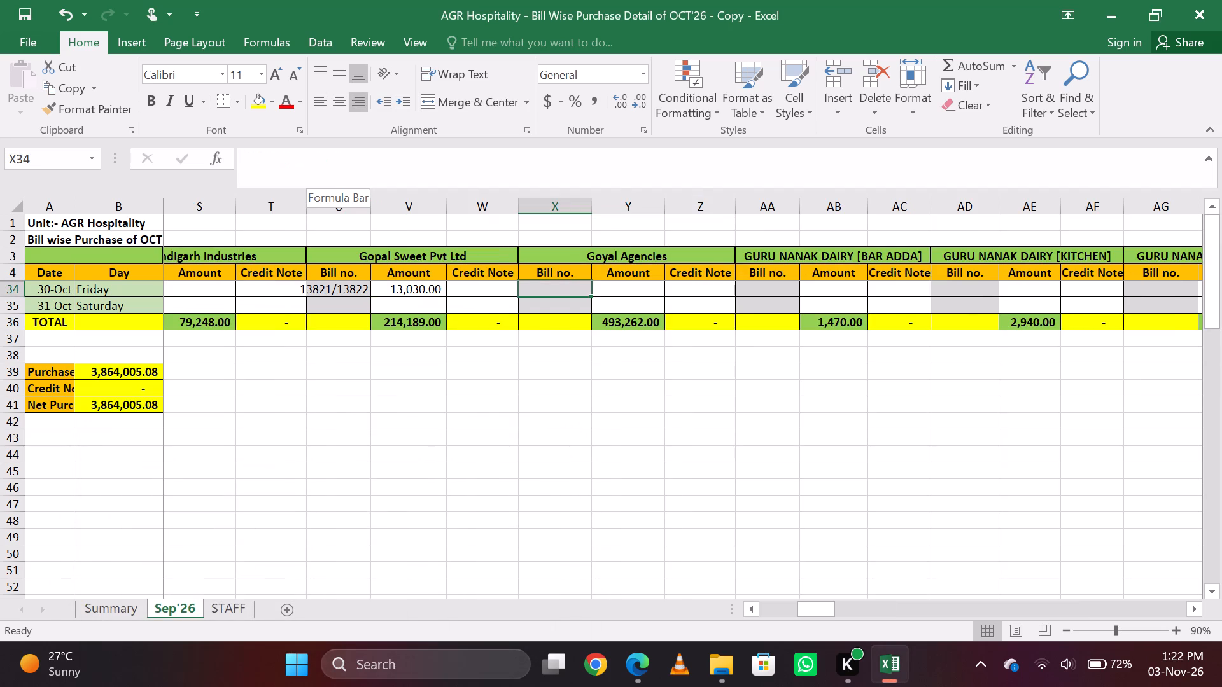
text(2907)
key(Tab)
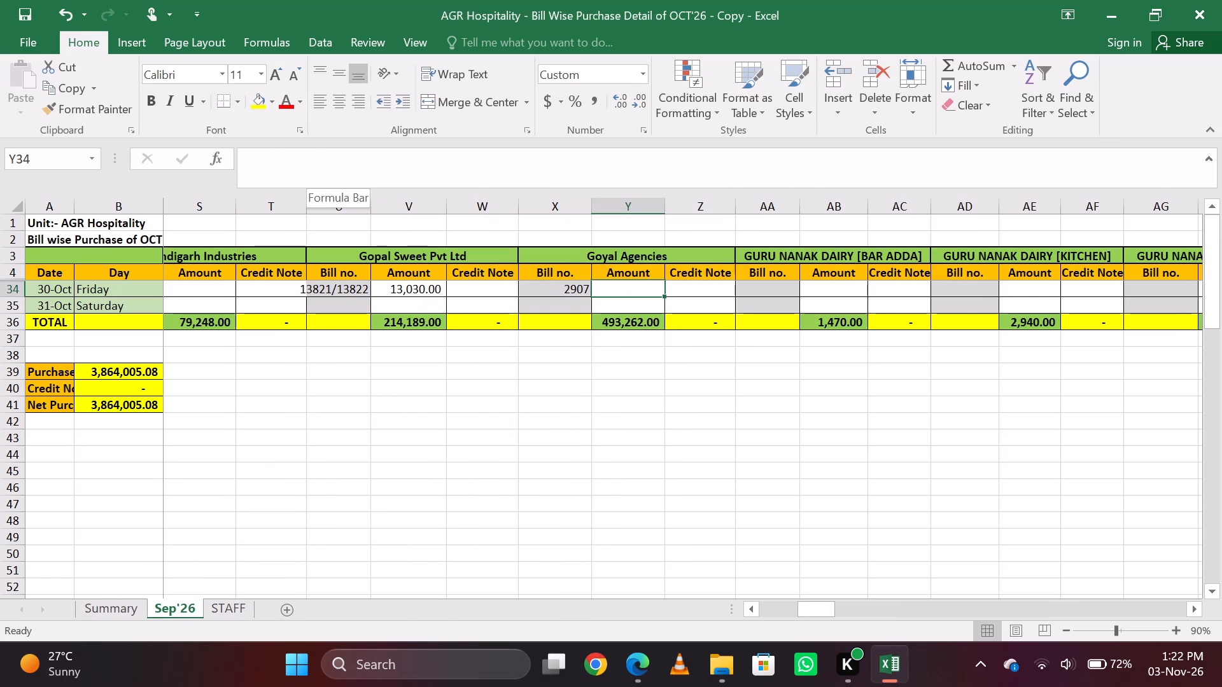
text(21303)
key(Tab)
key(Left)
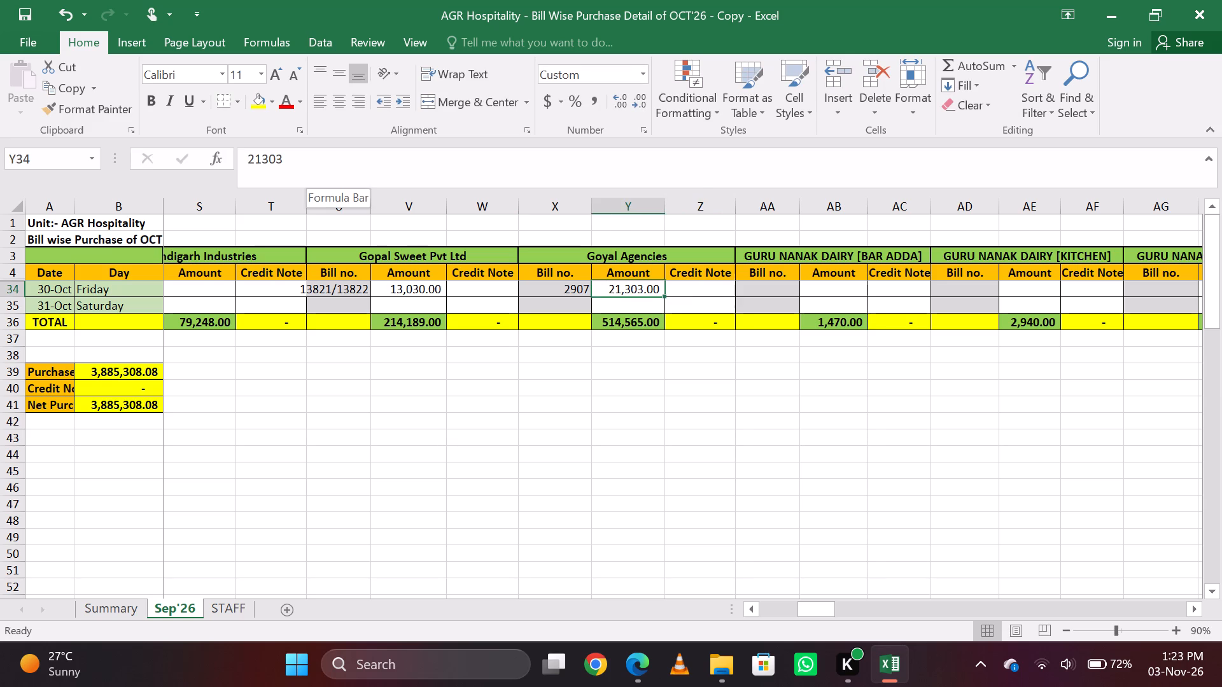
Find the SA TRADING COMPANY supplier and enter 30-Oct bill number 1079 with amount 28849.
key(ctrl+f)
text(sa t)
key(Return)
key(Escape)
key(Down)
key(Down)
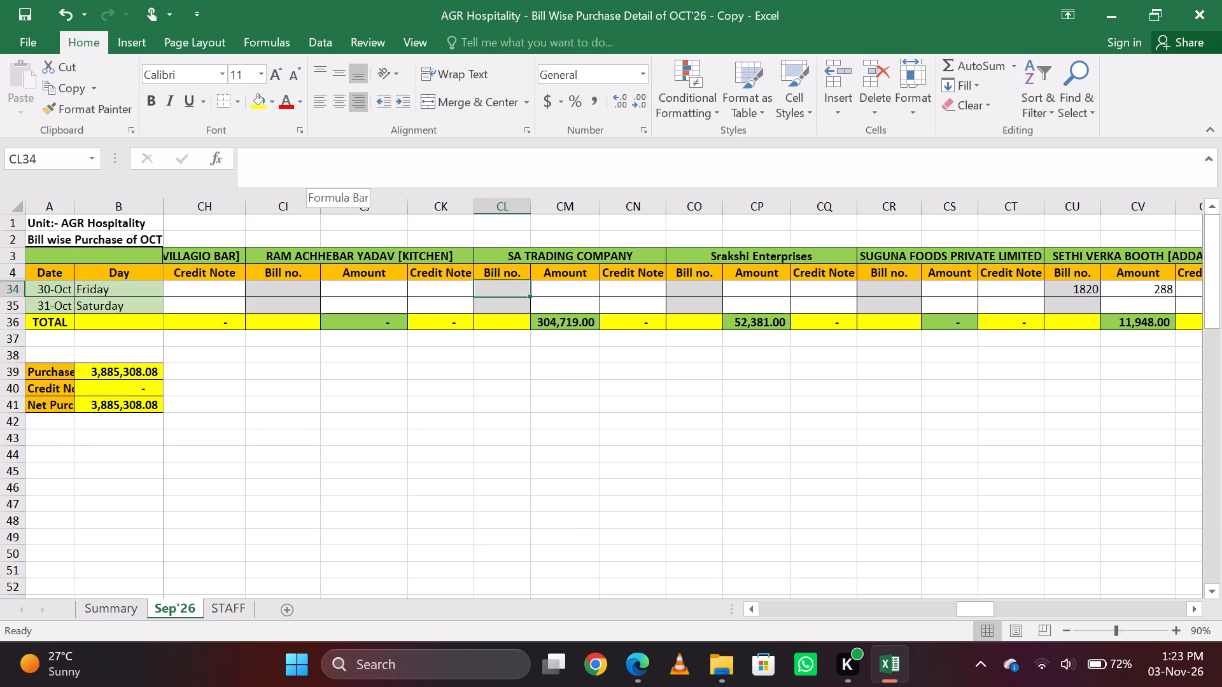
text(1079)
key(Tab)
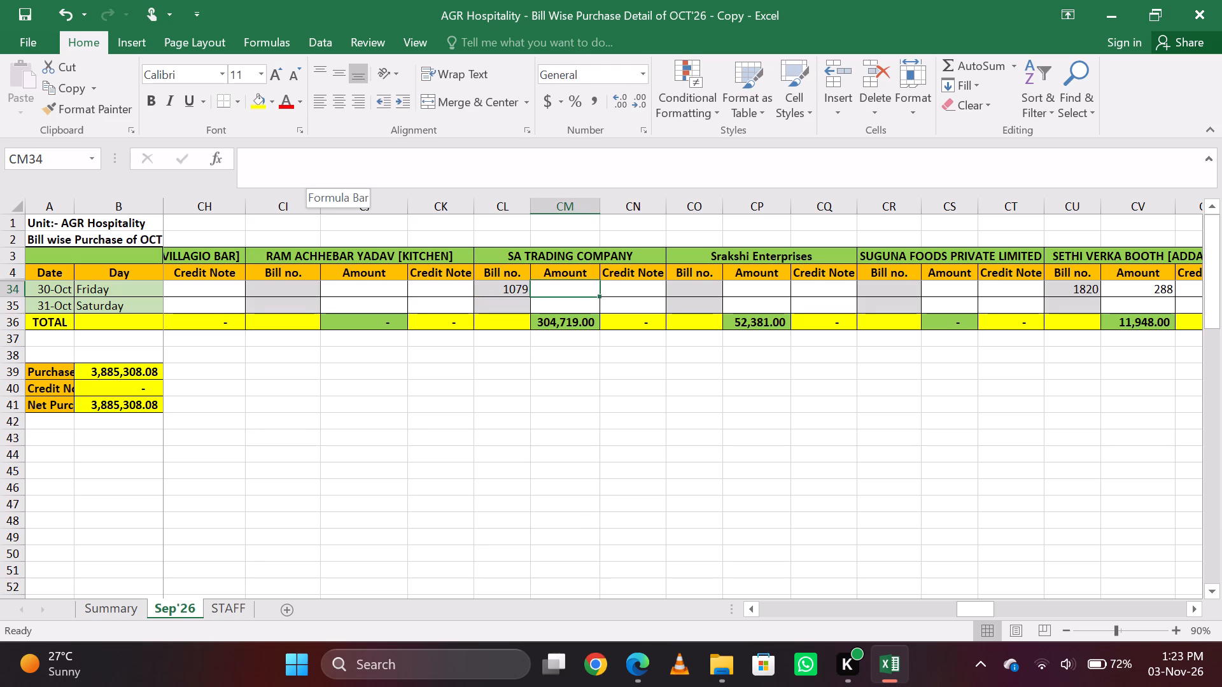
text(28)
text(849)
key(Tab)
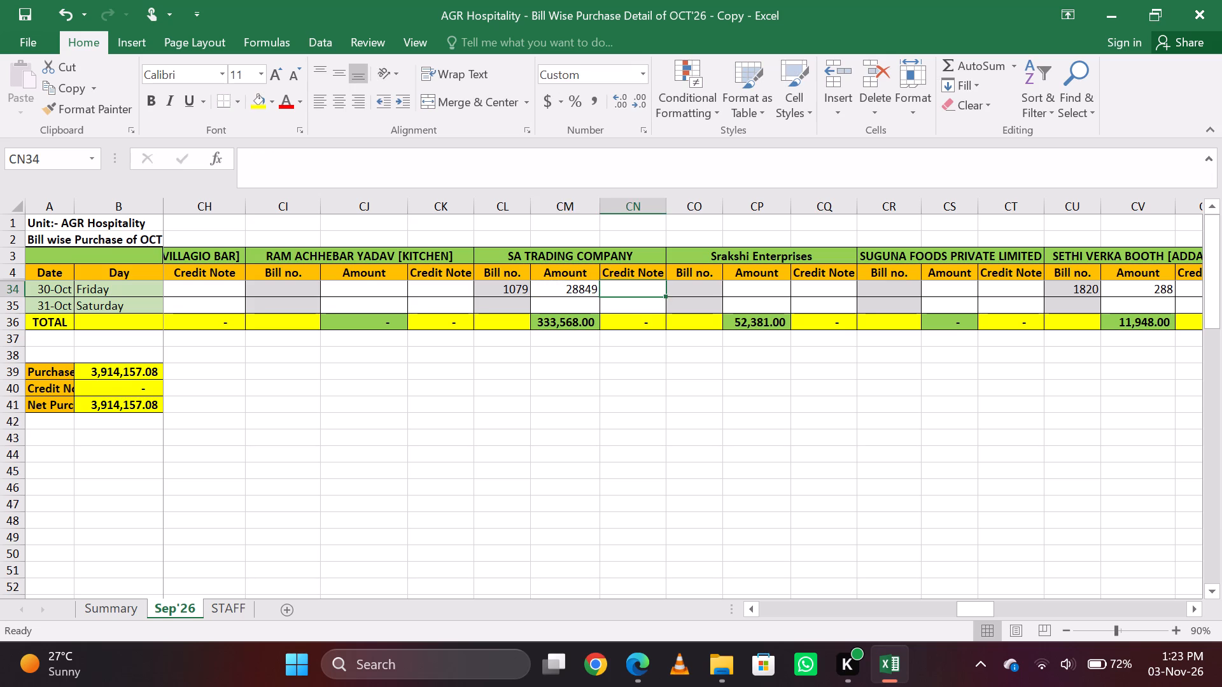
key(Left)
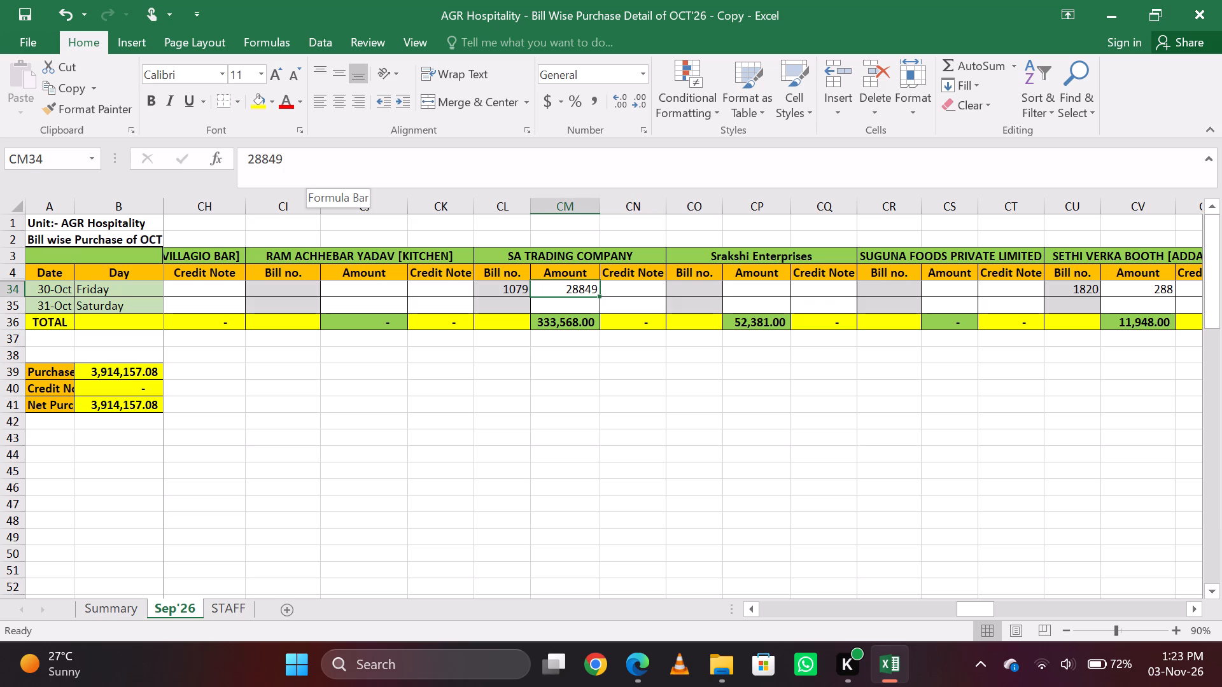
key(Down)
key(Up)
Find the SETHI VERKA BOOTH [VILLAGIO BAR] supplier and enter 31-Oct bill number 3368 with amount 1728.
key(ctrl+f)
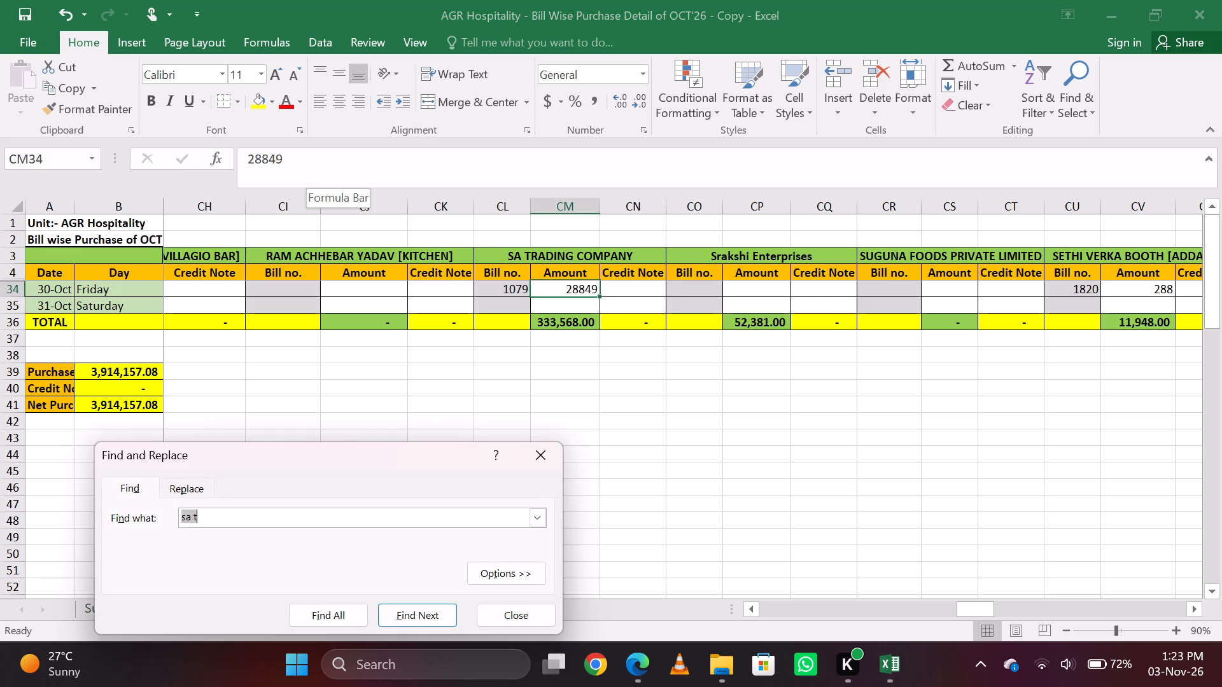
text(seth)
key(Return)
key(Escape)
key(Down)
key(Down)
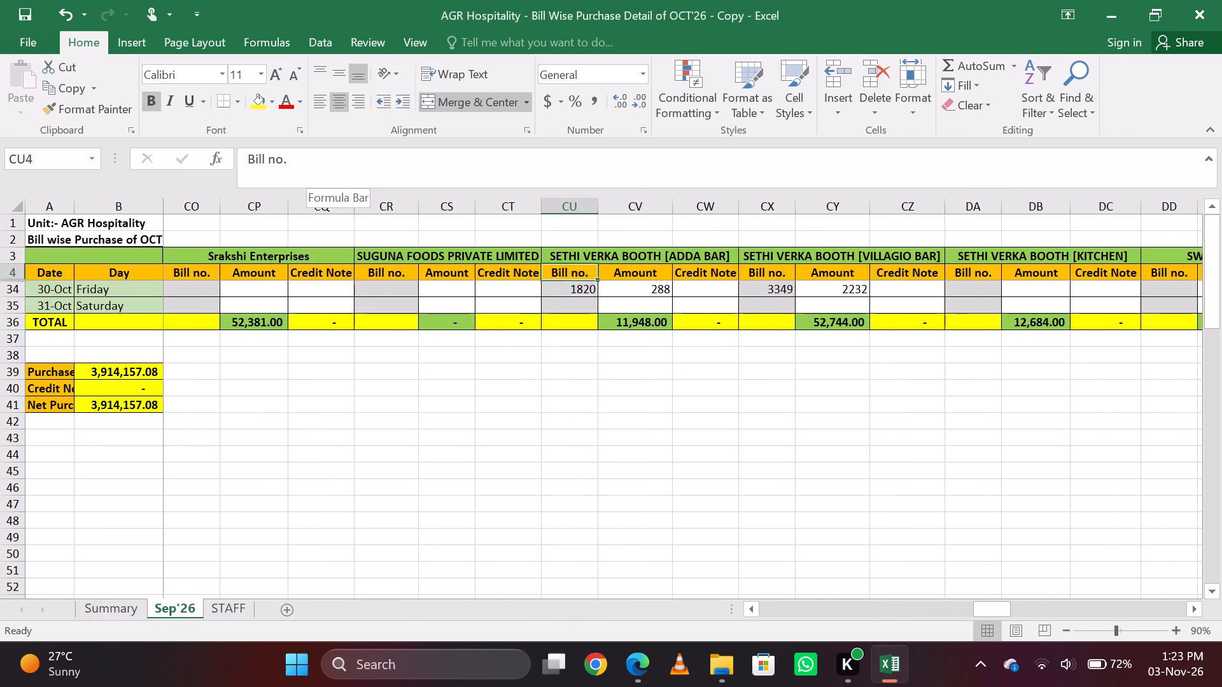
key(Down)
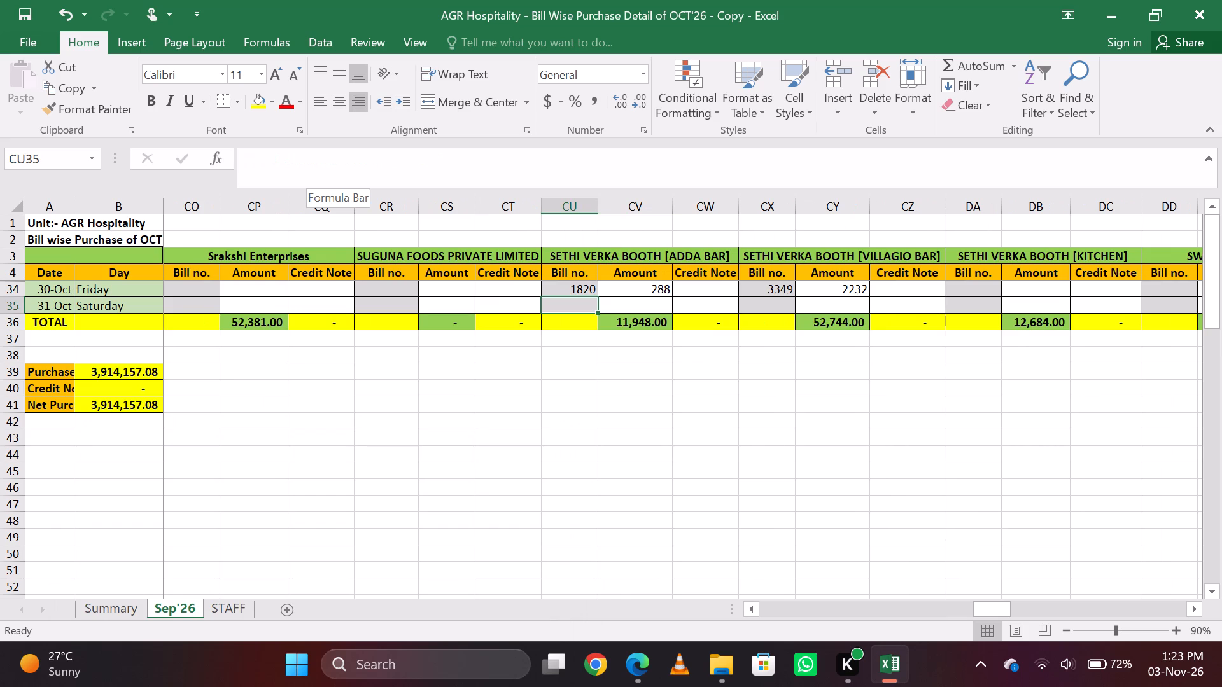
key(Right)
key(Left)
key(Right)
key(Right)
key(Left)
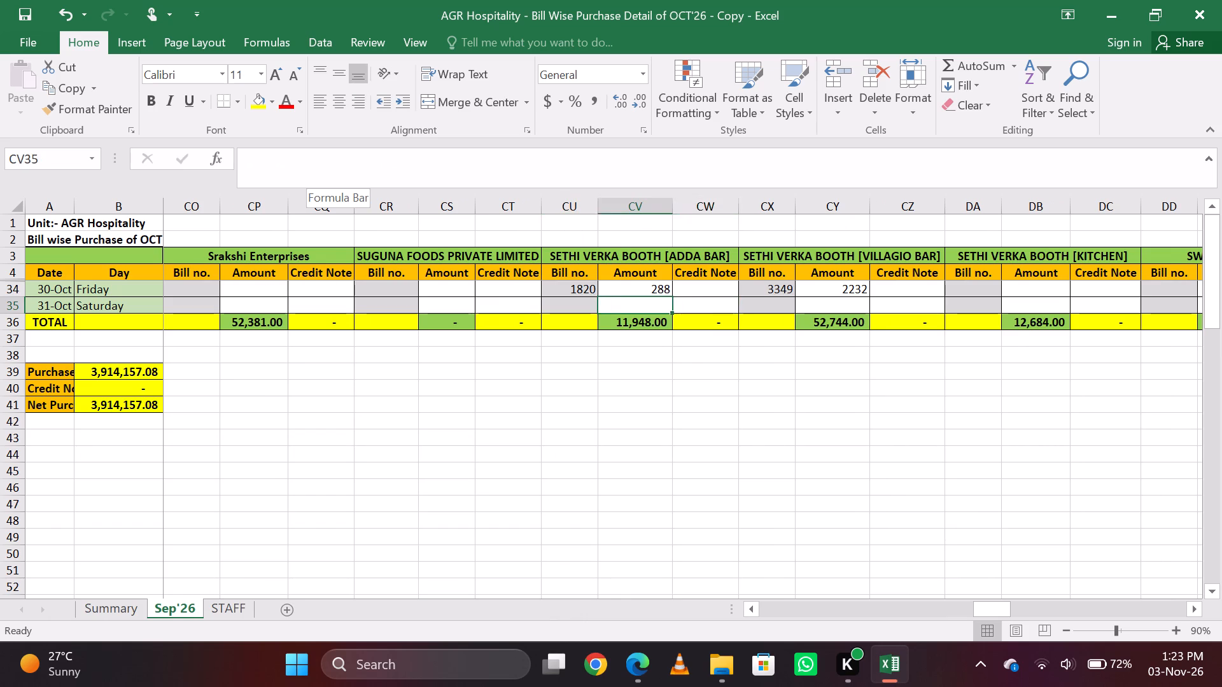
key(Right)
key(Right)
text(33)
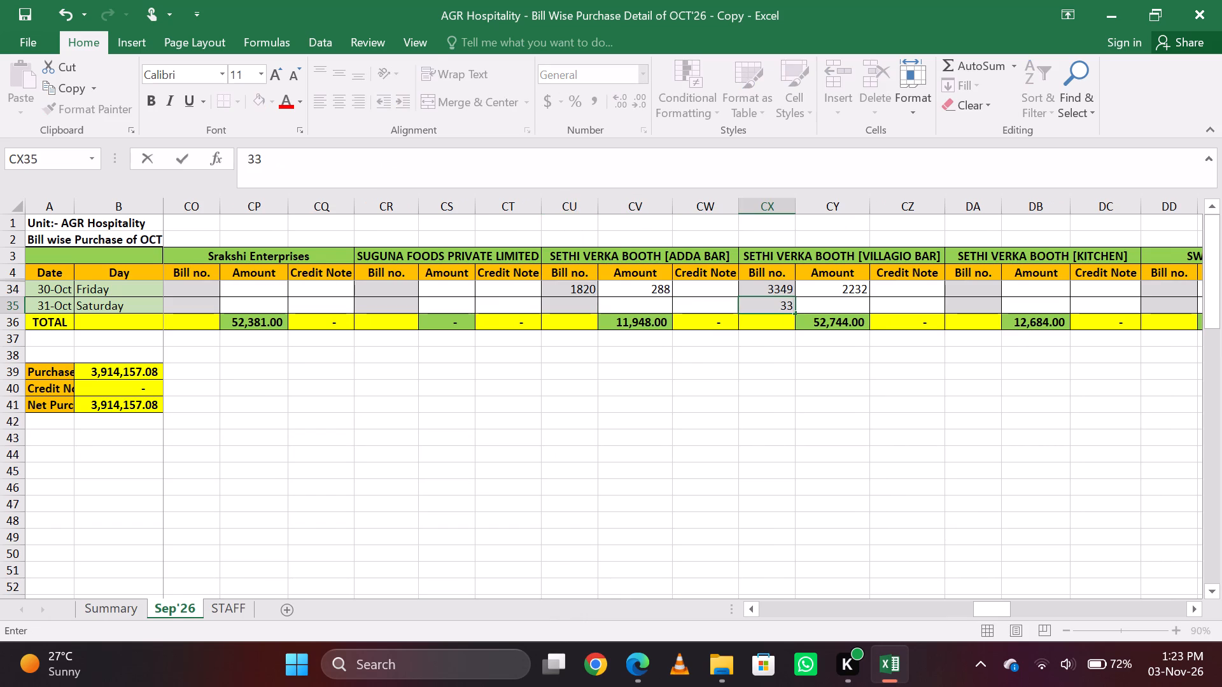
text(68)
key(Right)
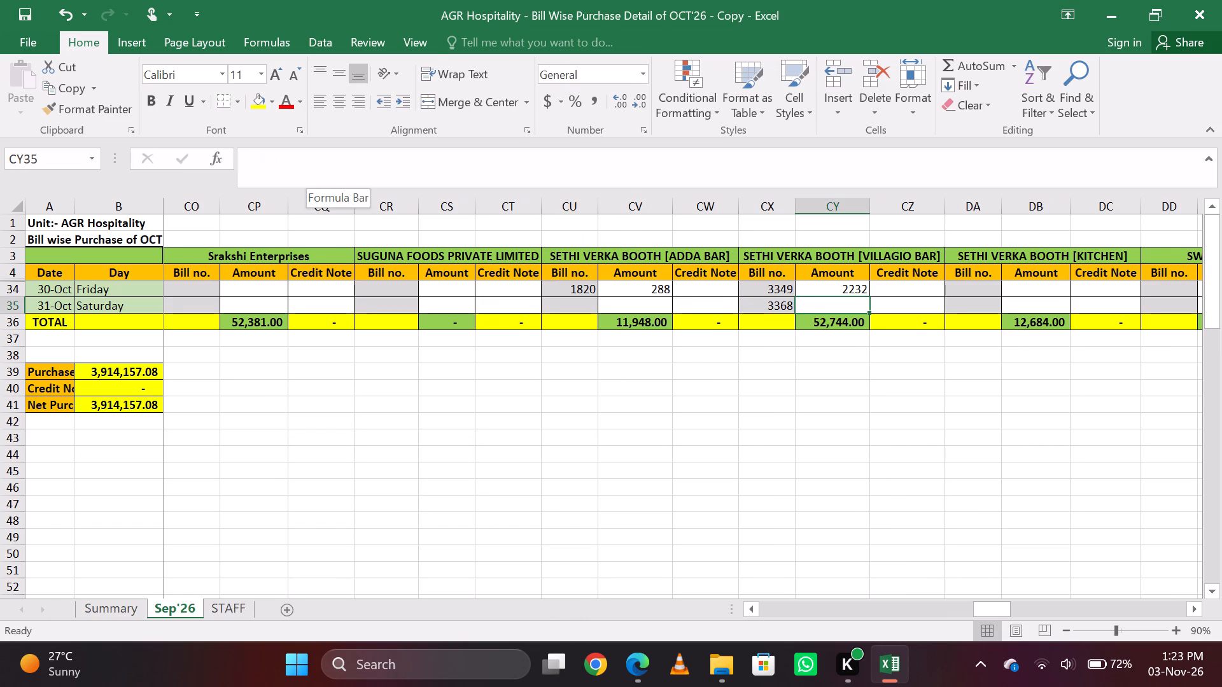
text(1728)
key(Tab)
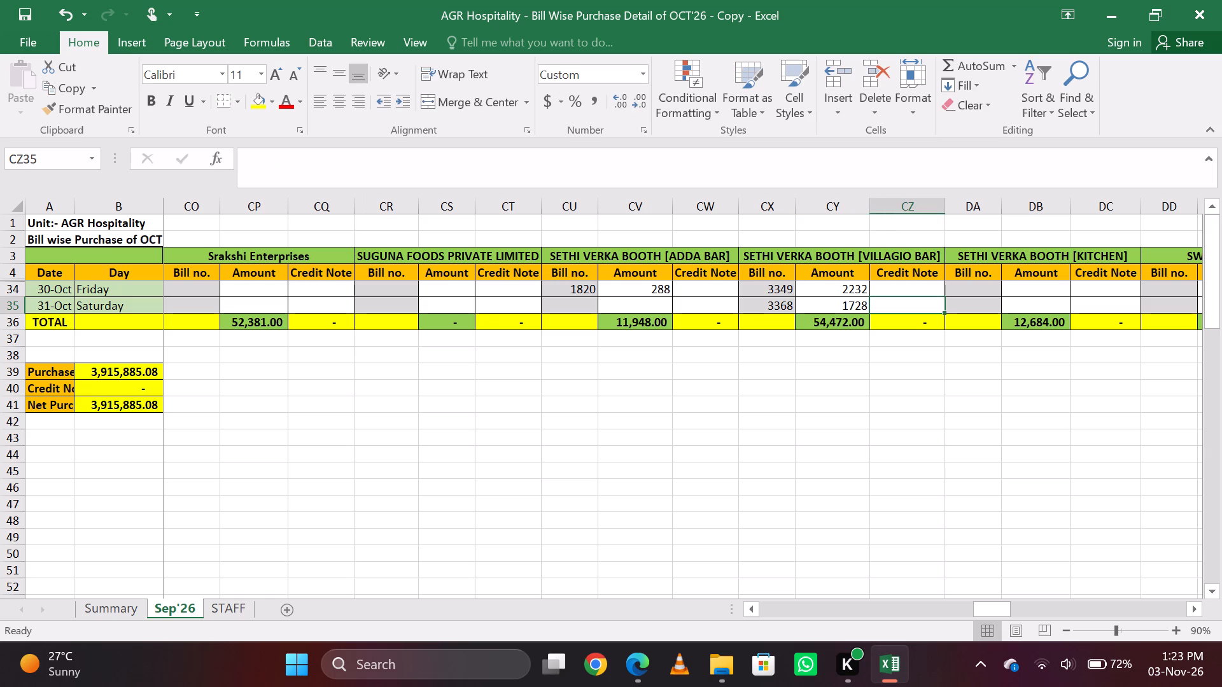
Find the THAKUR VEGETABLES supplier and enter 31-Oct bill number 22666 with amount 8117.5.
key(ctrl+f)
text(thak)
key(Return)
key(Escape)
key(Down)
key(Down)
key(Down)
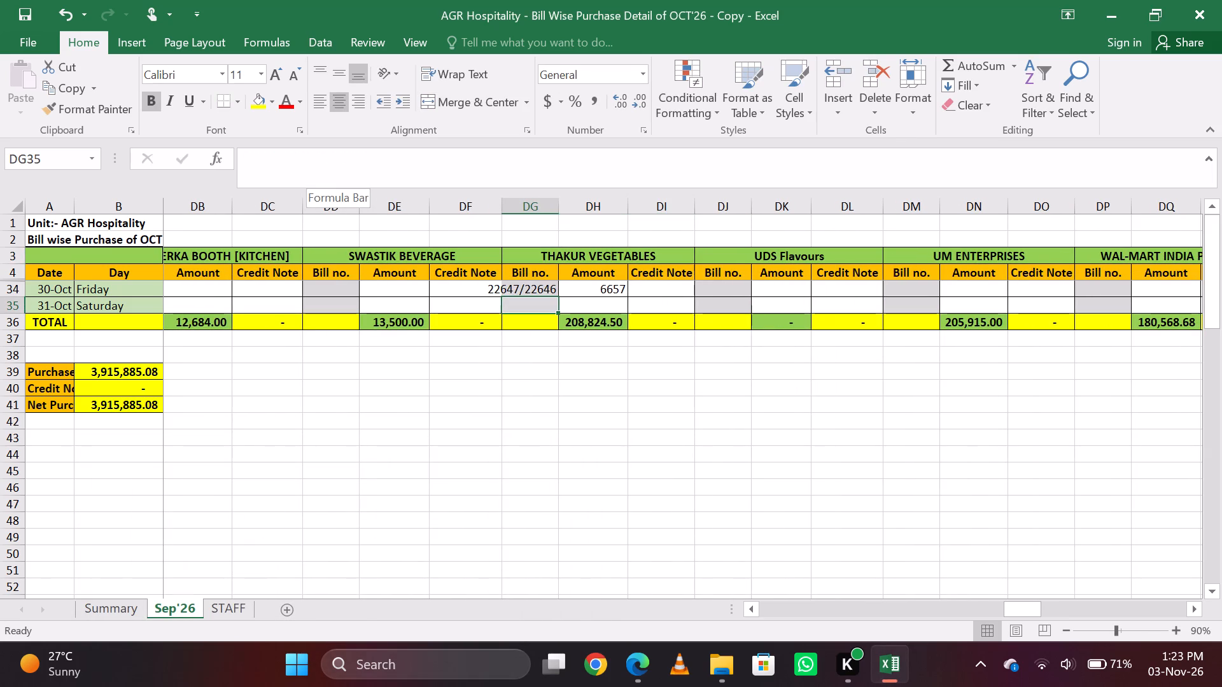
text(22)
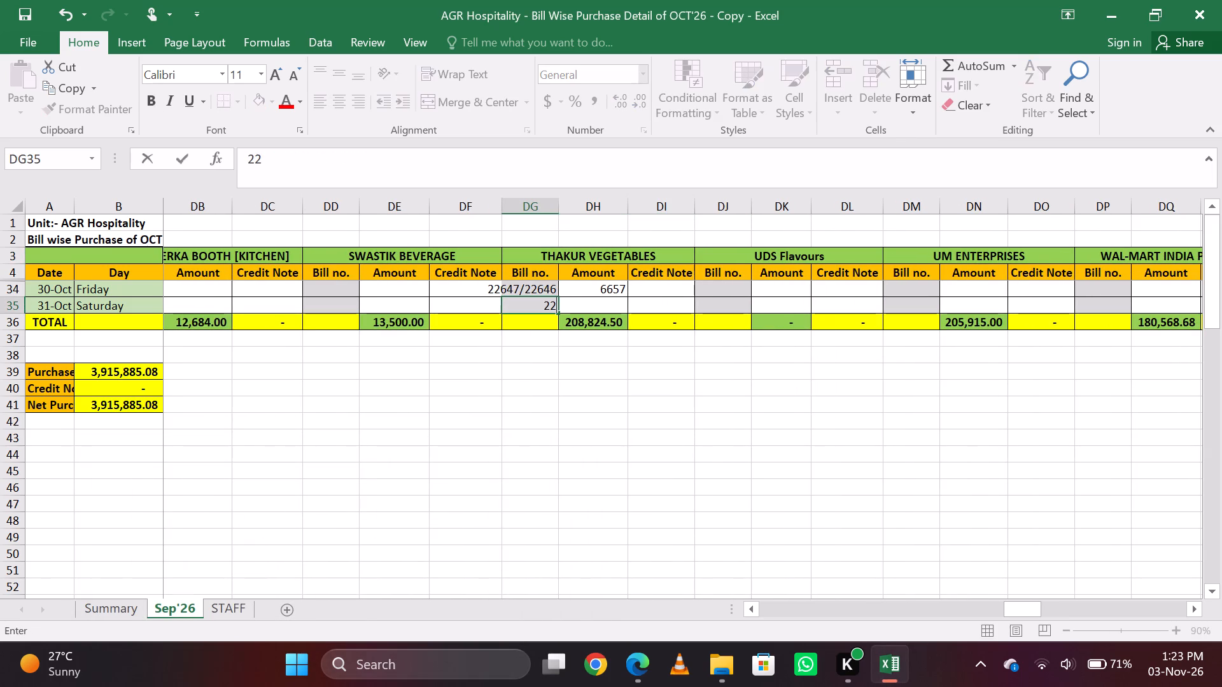
text(666)
key(Tab)
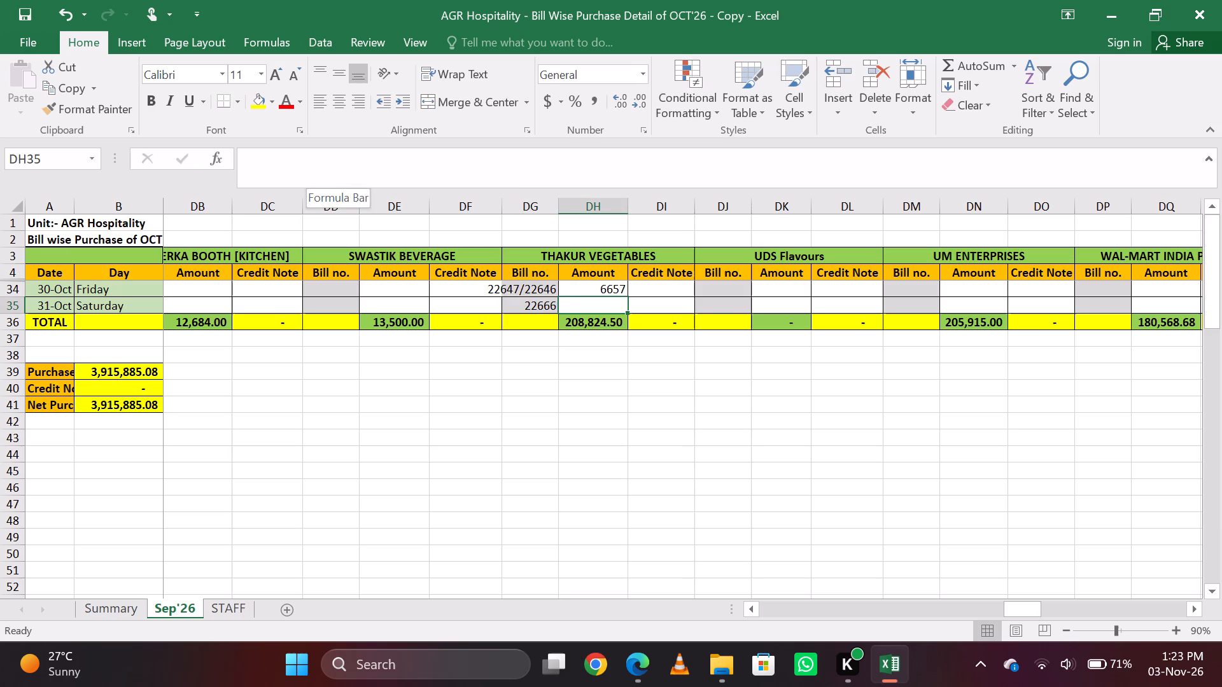
text(8116)
key(BackSpace)
key(7)
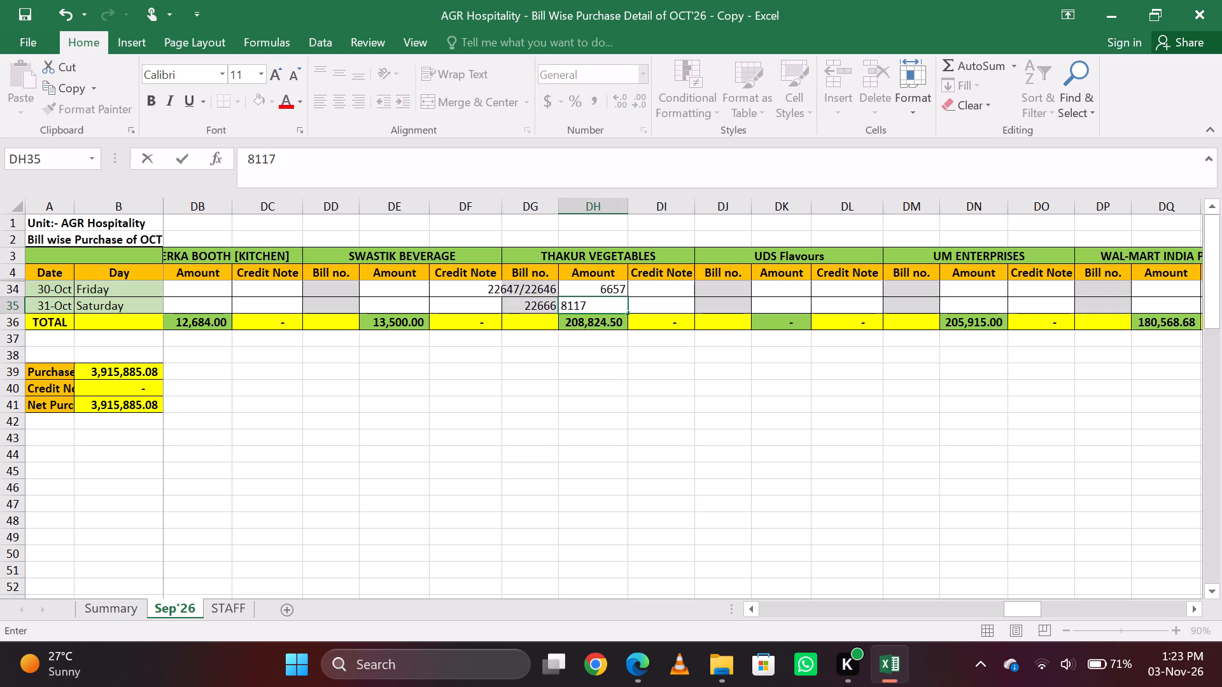
text(.5)
key(Return)
key(Up)
key(Right)
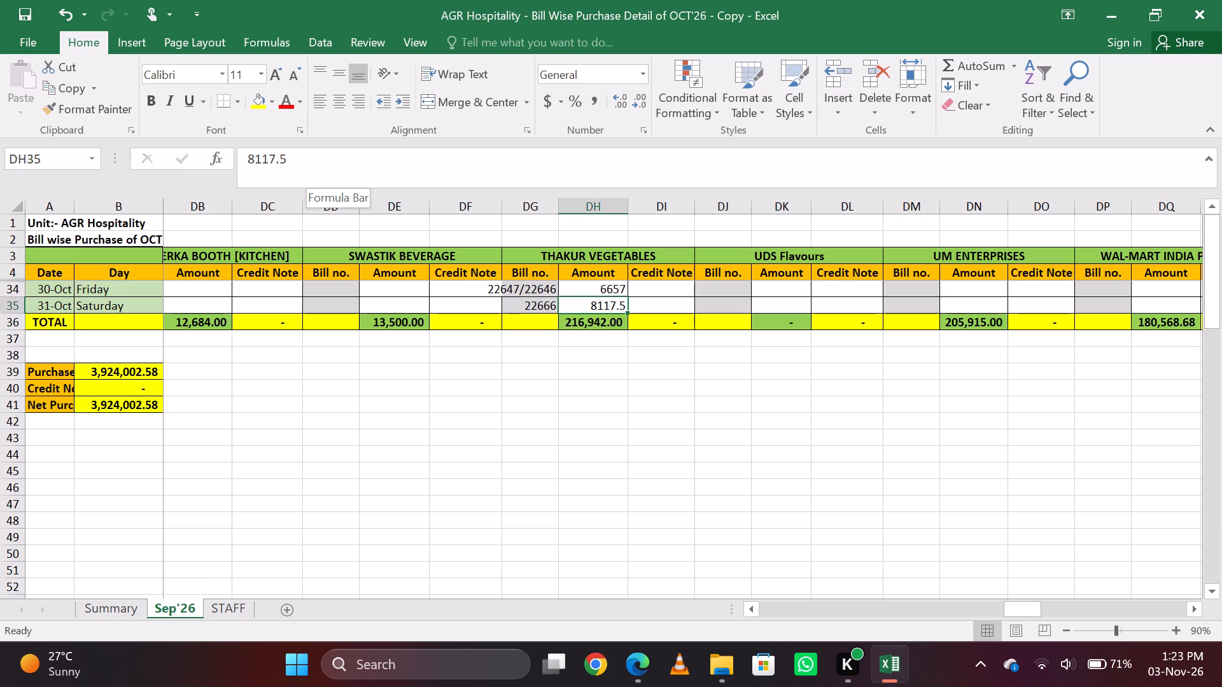
Append bill number 22667 to the THAKUR VEGETABLES 31-Oct bill number, making it 22666/22667.
key(Left)
click(314, 165)
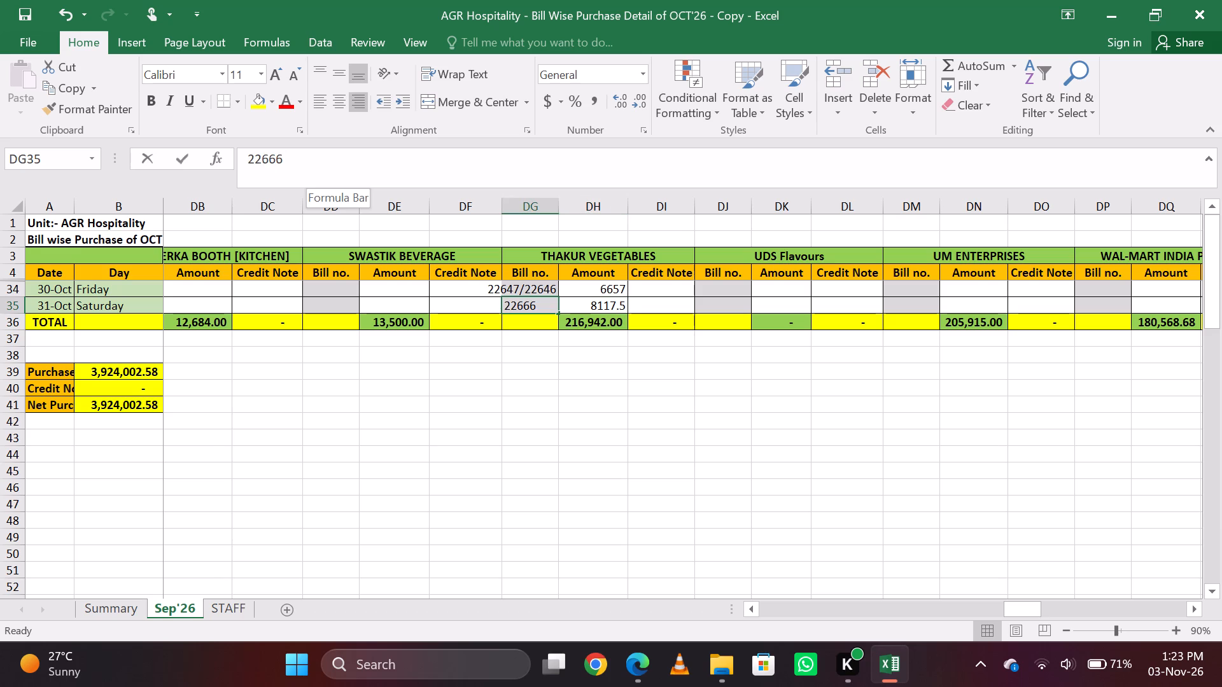
text(/22)
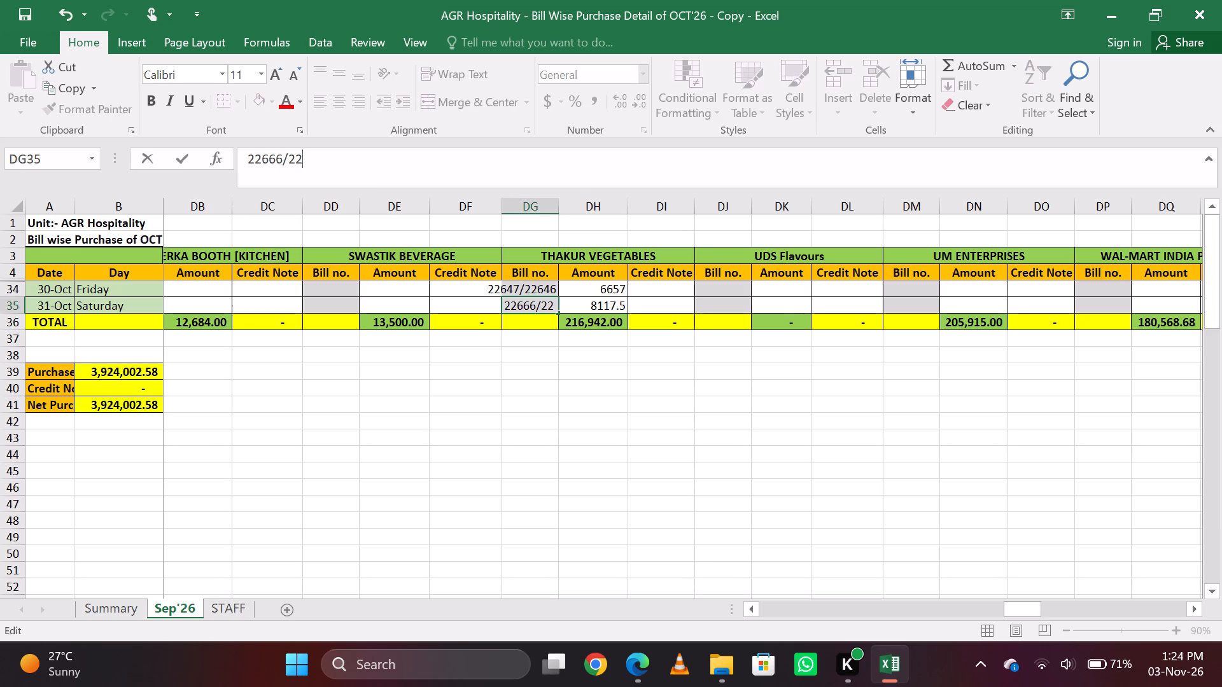
text(667)
key(Tab)
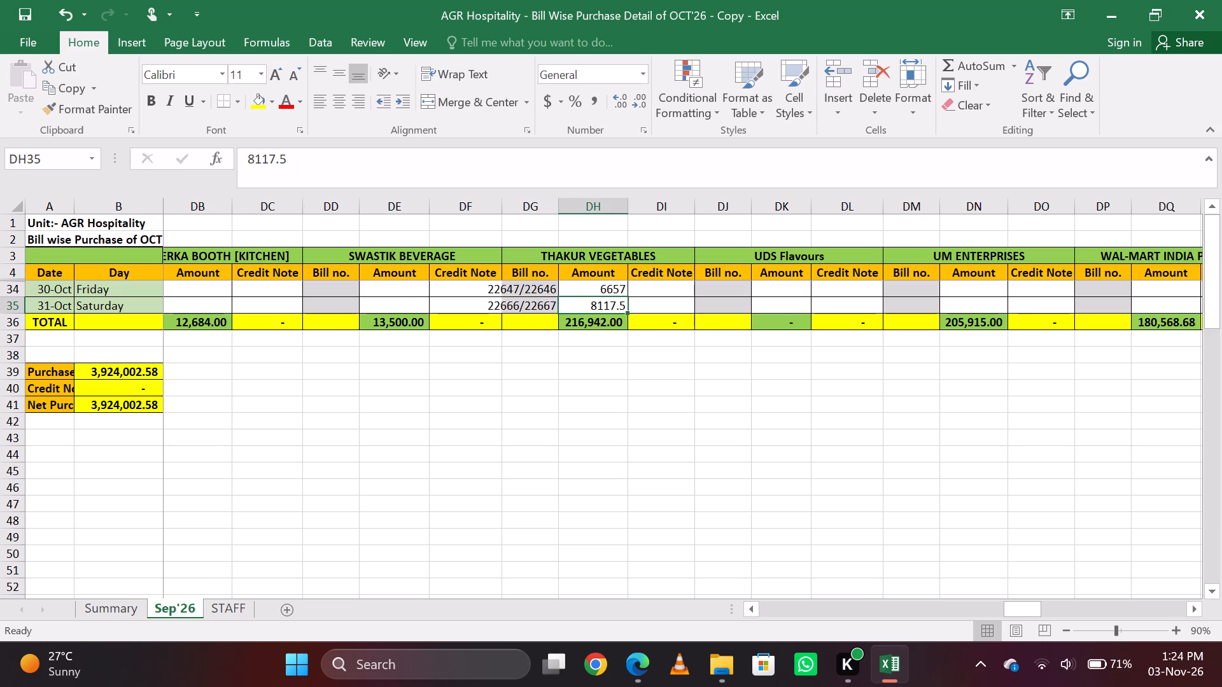
Change the THAKUR VEGETABLES 31-Oct amount to the formula =8117.5+50.
click(314, 165)
key(Left)
key(Left)
key(Left)
key(Left)
key(Left)
key(Left)
key(Left)
key(Left)
key(Left)
key(Left)
key(Left)
key(Left)
key(Left)
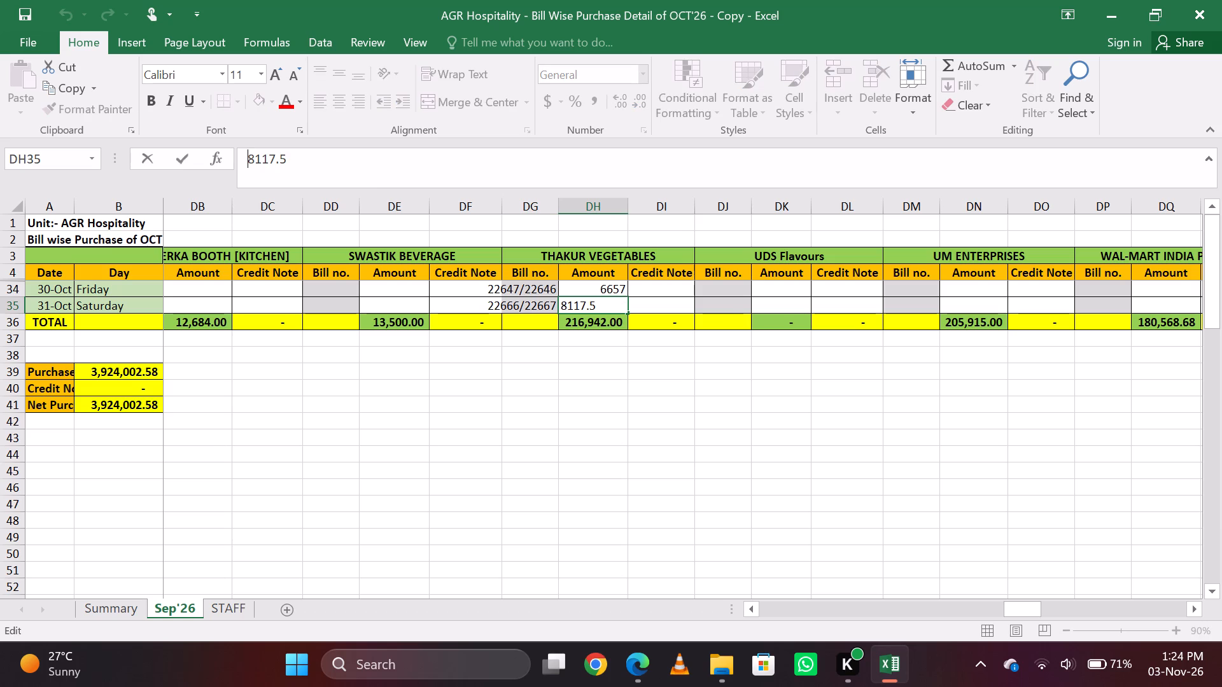
key(equal)
key(Right)
key(Right)
key(Right)
key(Right)
key(Right)
key(Right)
key(Right)
key(Right)
key(Right)
key(Right)
key(Right)
key(Right)
key(Right)
key(shift+plus)
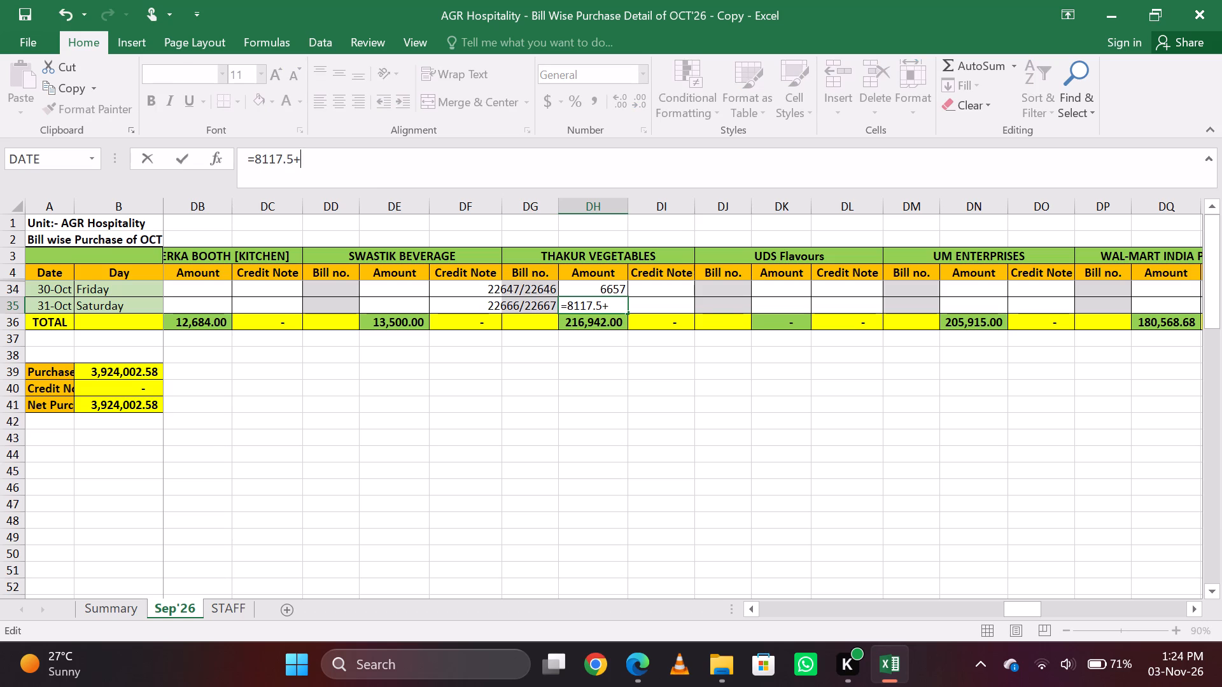
text(50)
key(Return)
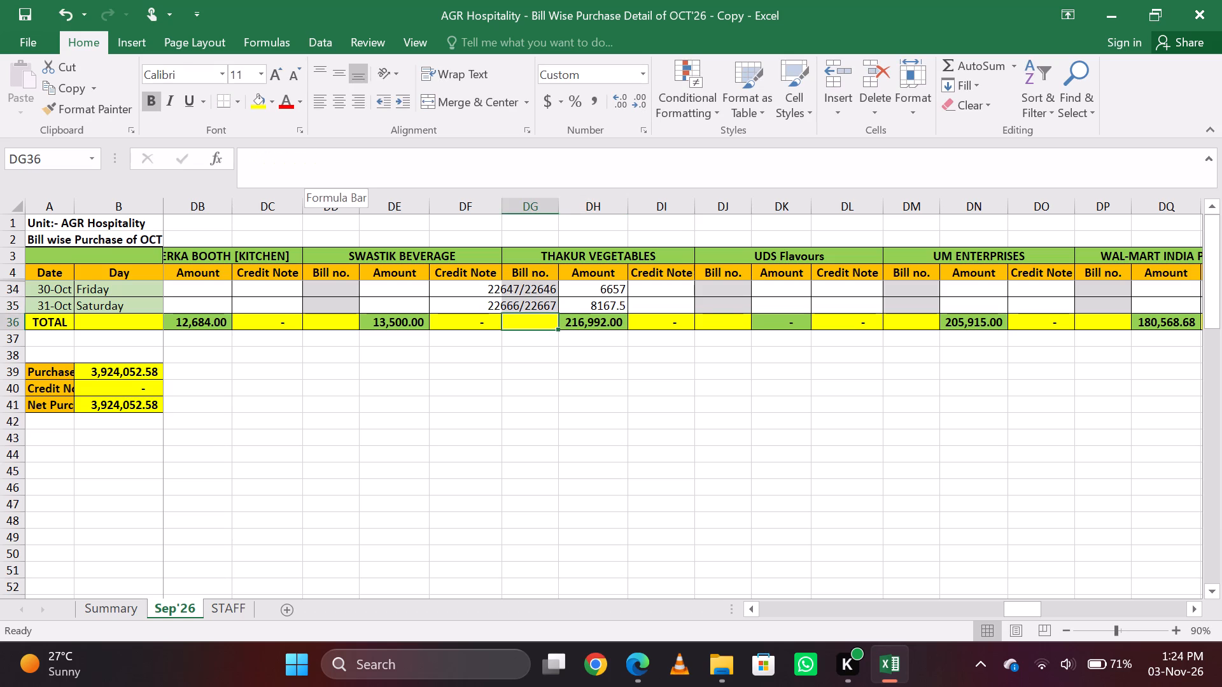
Find the Gopal Sweet Pvt Ltd supplier and enter 31-Oct bill number 13904 with amount 3100.
key(ctrl+f)
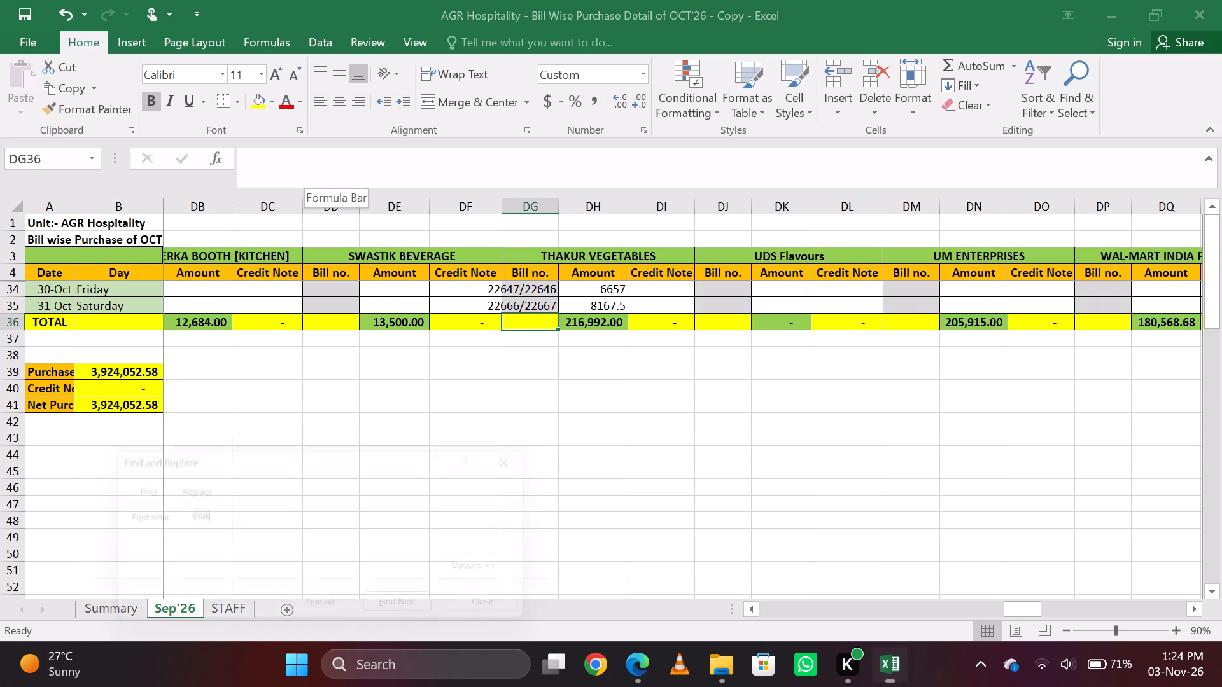
text(gopa)
key(Return)
key(Escape)
key(Down)
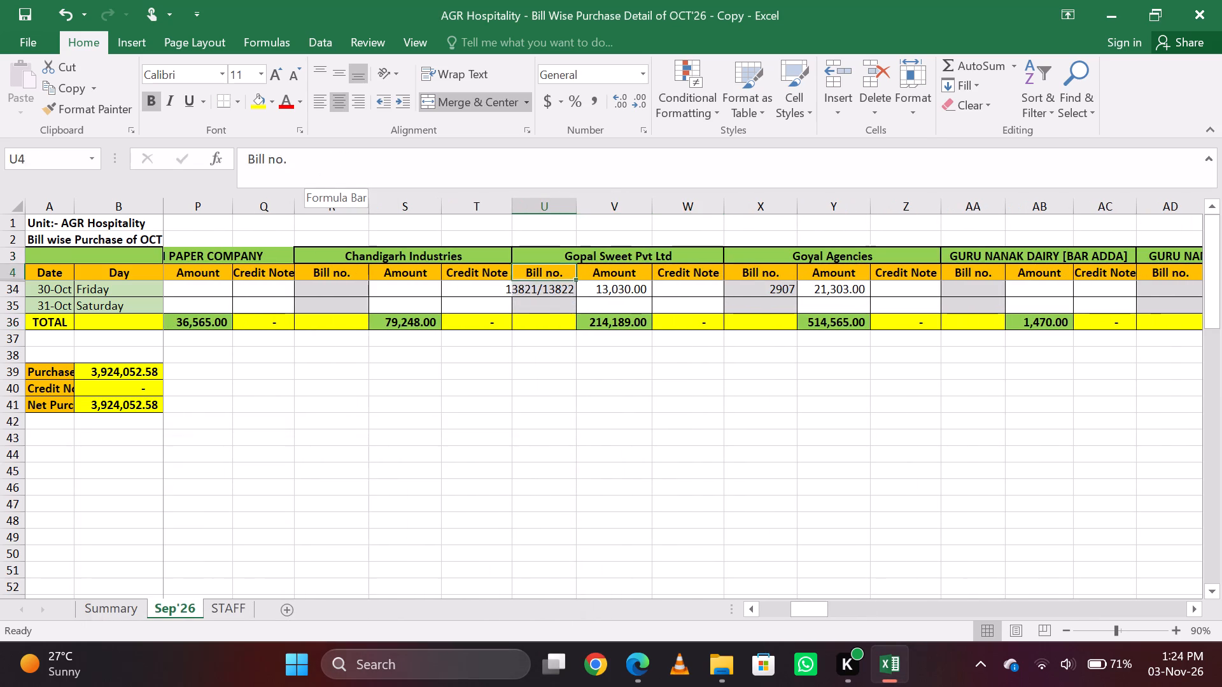
key(Down)
key(Down)
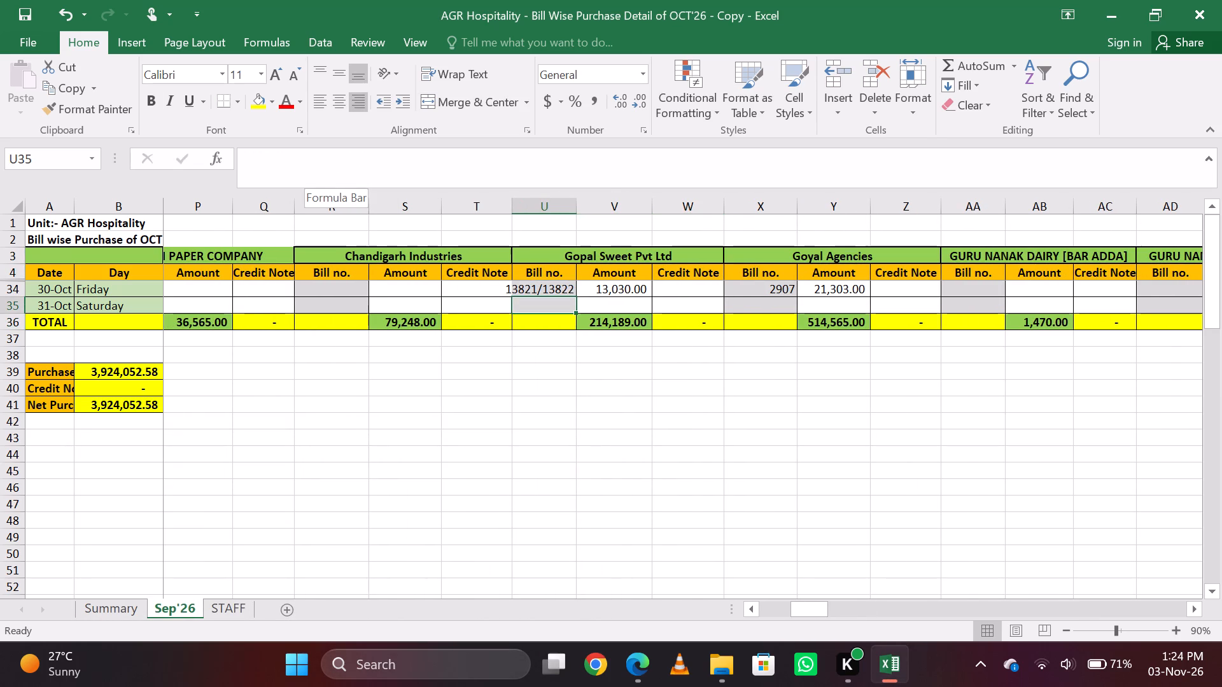
text(13904)
key(Tab)
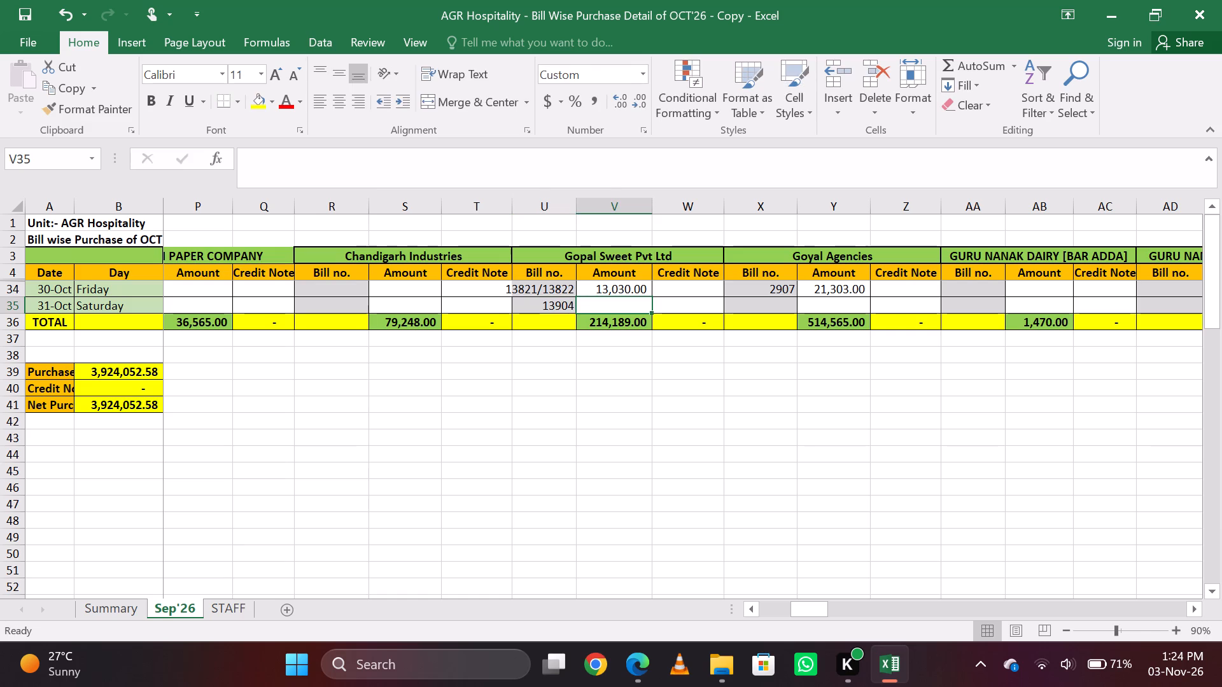
text(3100)
key(Tab)
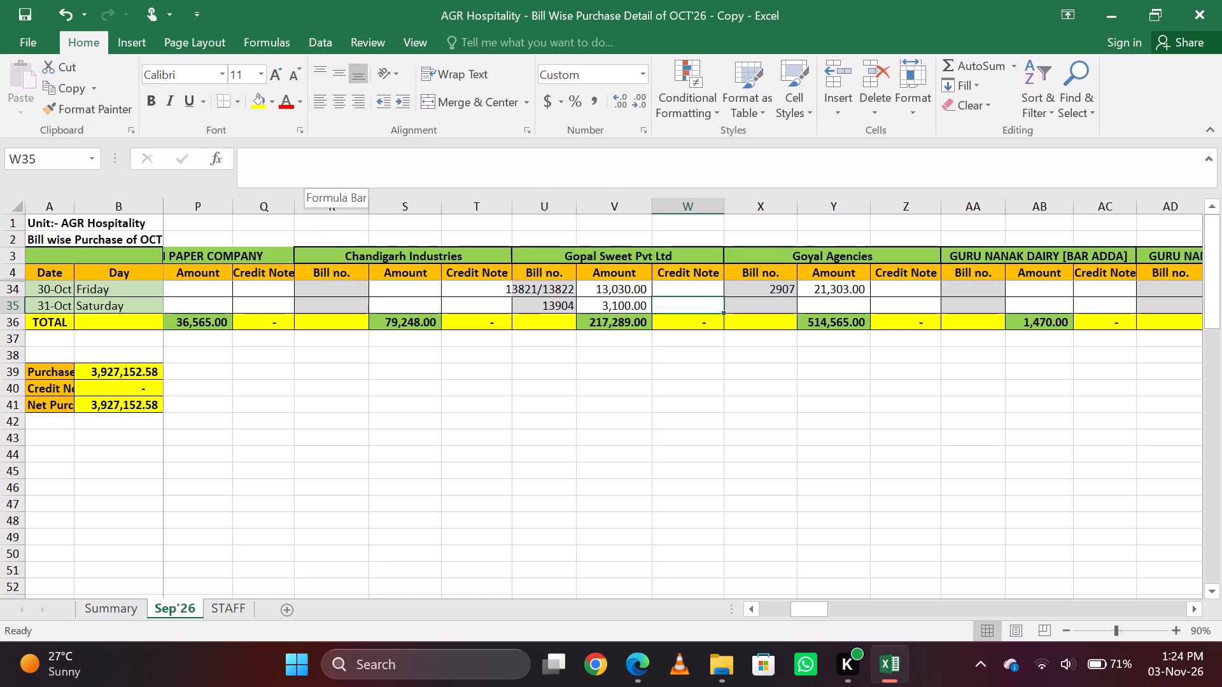
Find the SHIVAM VEGETAVBLE & FRUITS [VILLAGIO BAR] supplier and enter 31-Oct bill number 5333.
key(ctrl+f)
text(shiv)
key(Return)
key(Escape)
key(Down)
key(Down)
key(Down)
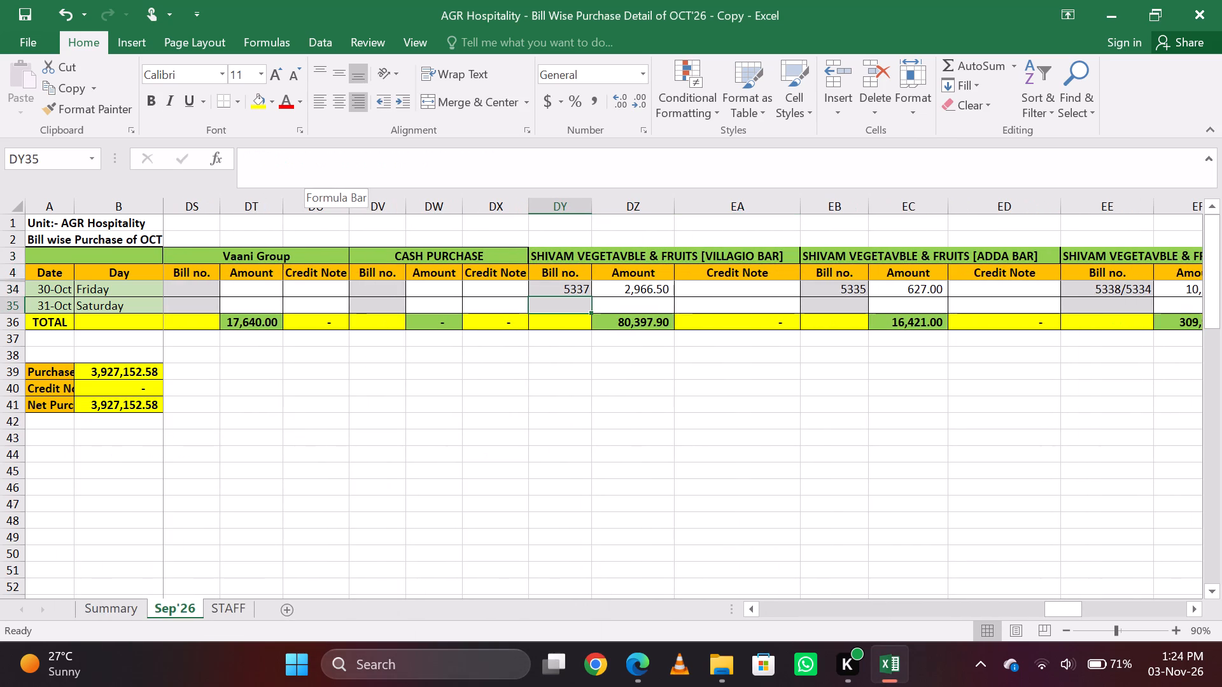
key(5)
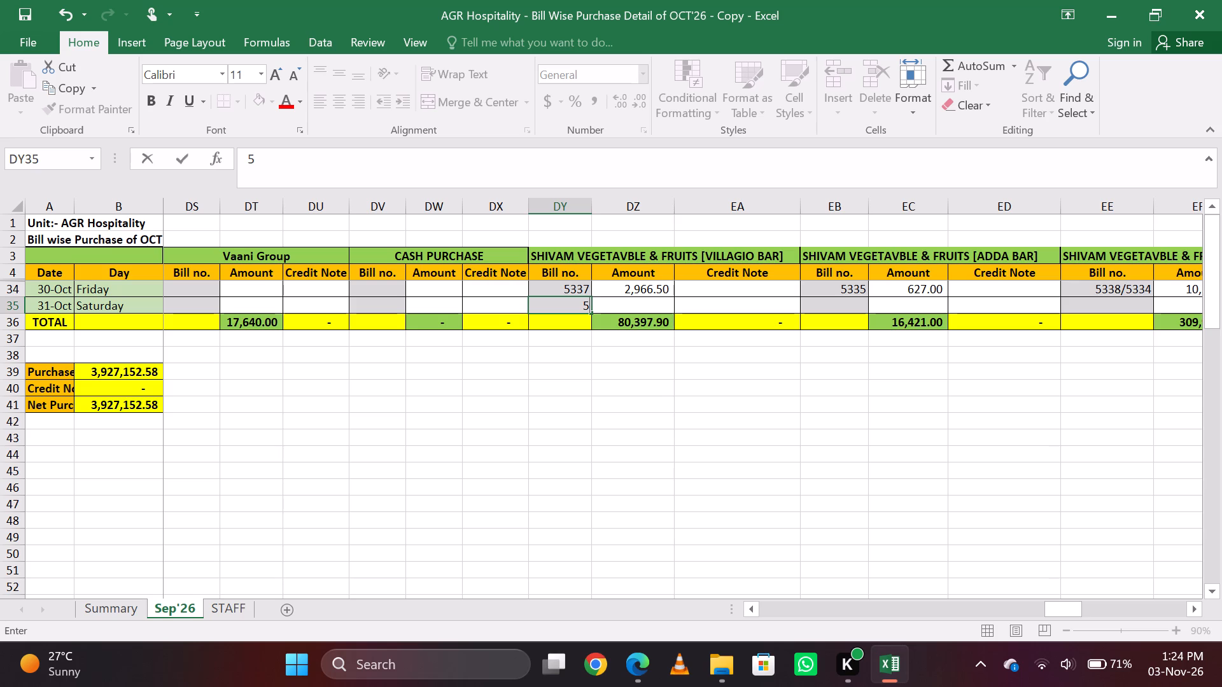
text(33)
key(3)
key(Return)
key(Up)
key(Right)
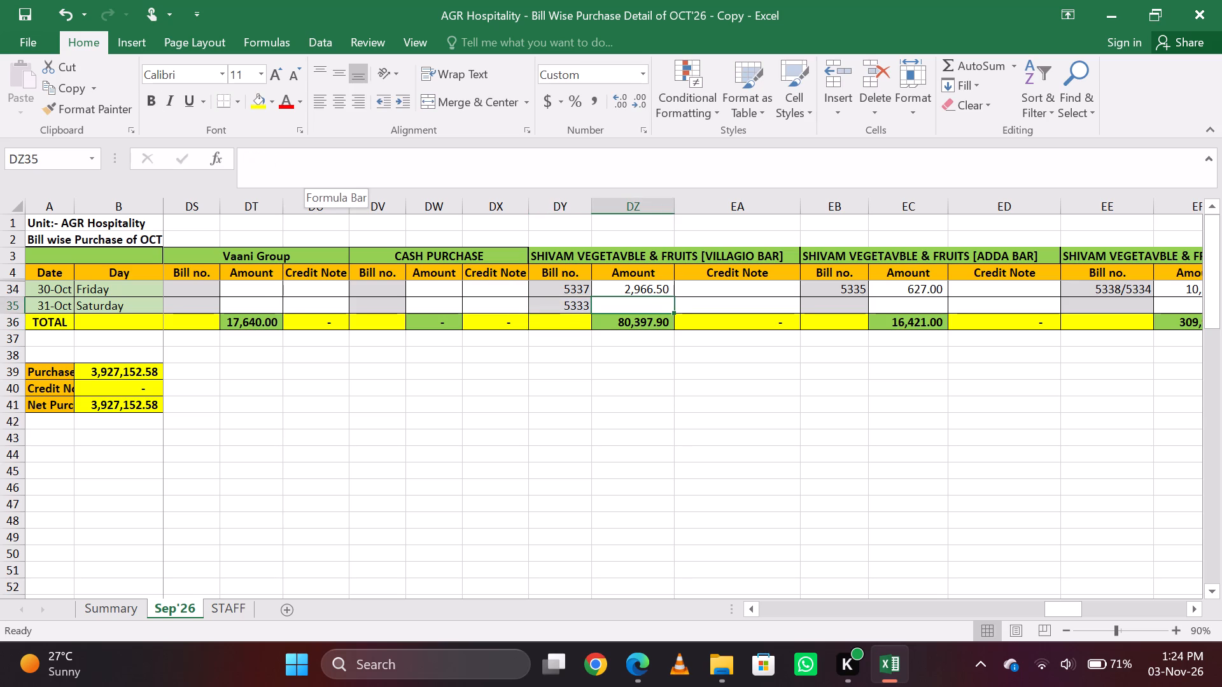
Correct the SHIVAM VEGETAVBLE & FRUITS [VILLAGIO BAR] 31-Oct bill number to 5339 and enter amount 3563.
key(Right)
key(Left)
key(Left)
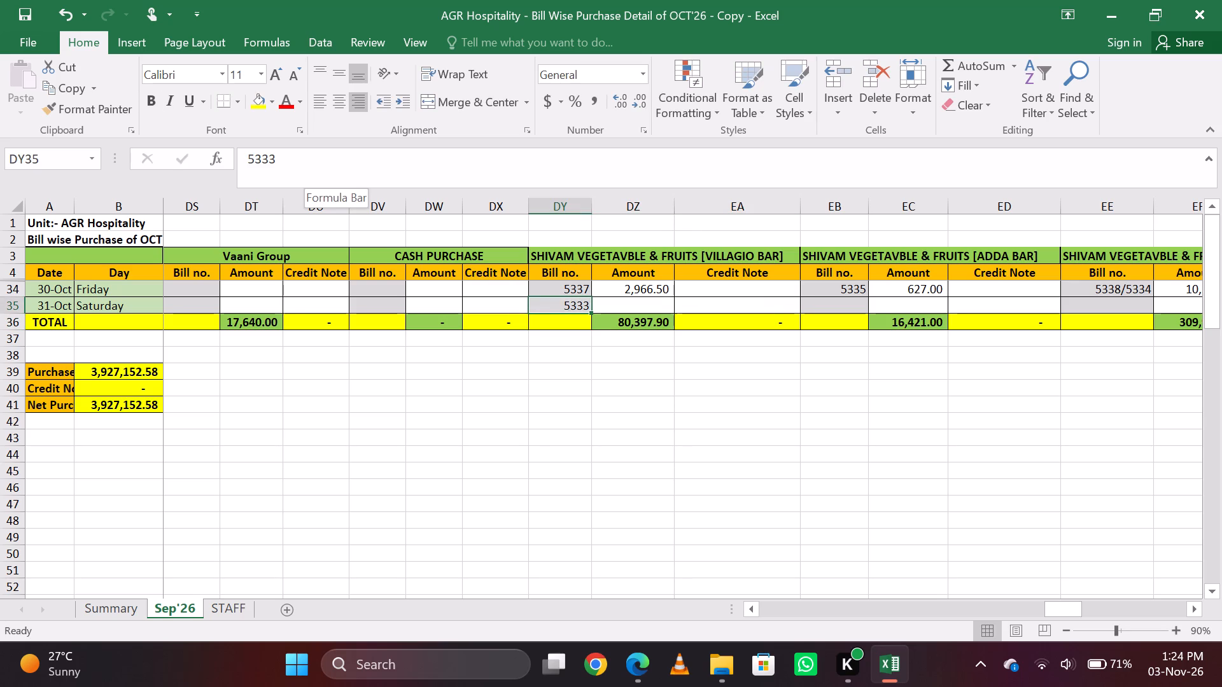
click(314, 165)
key(BackSpace)
key(9)
key(Return)
key(Up)
key(Right)
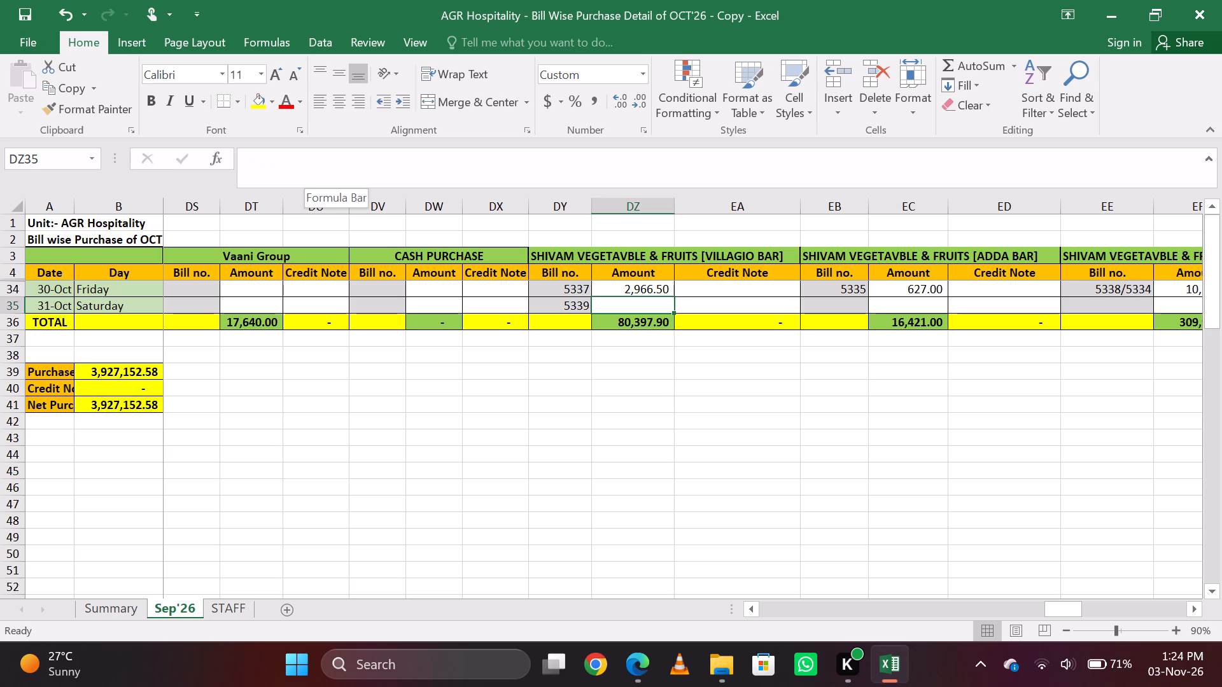
text(35)
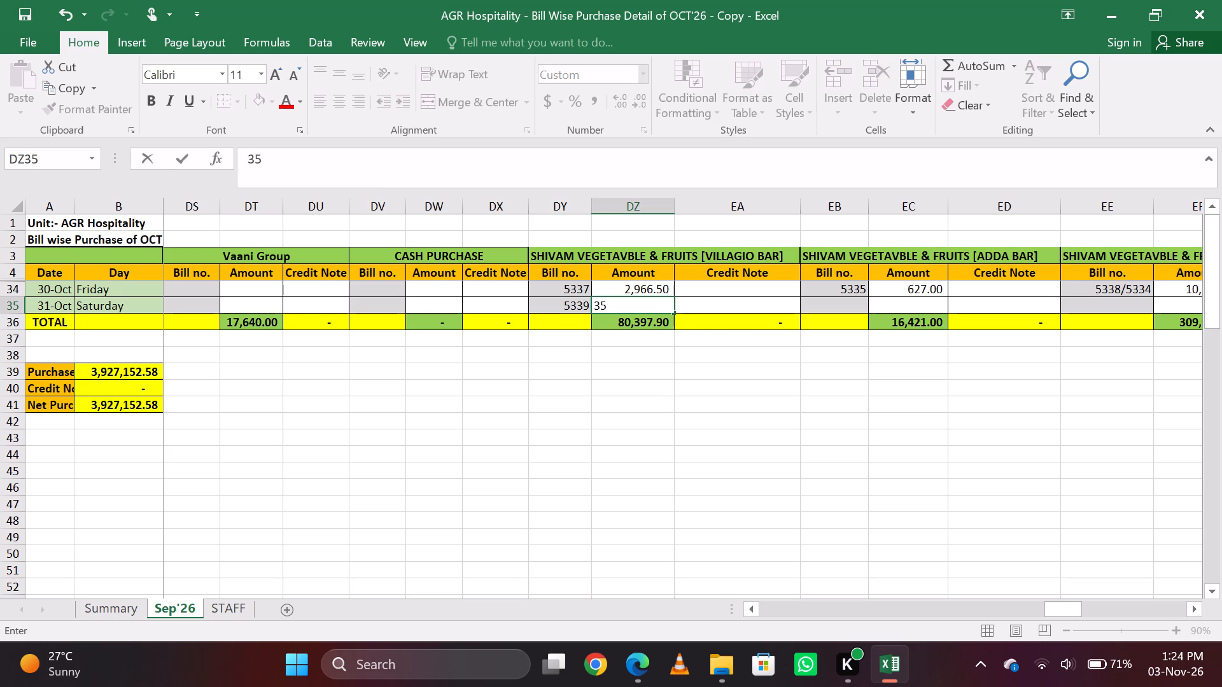
text(63)
key(Tab)
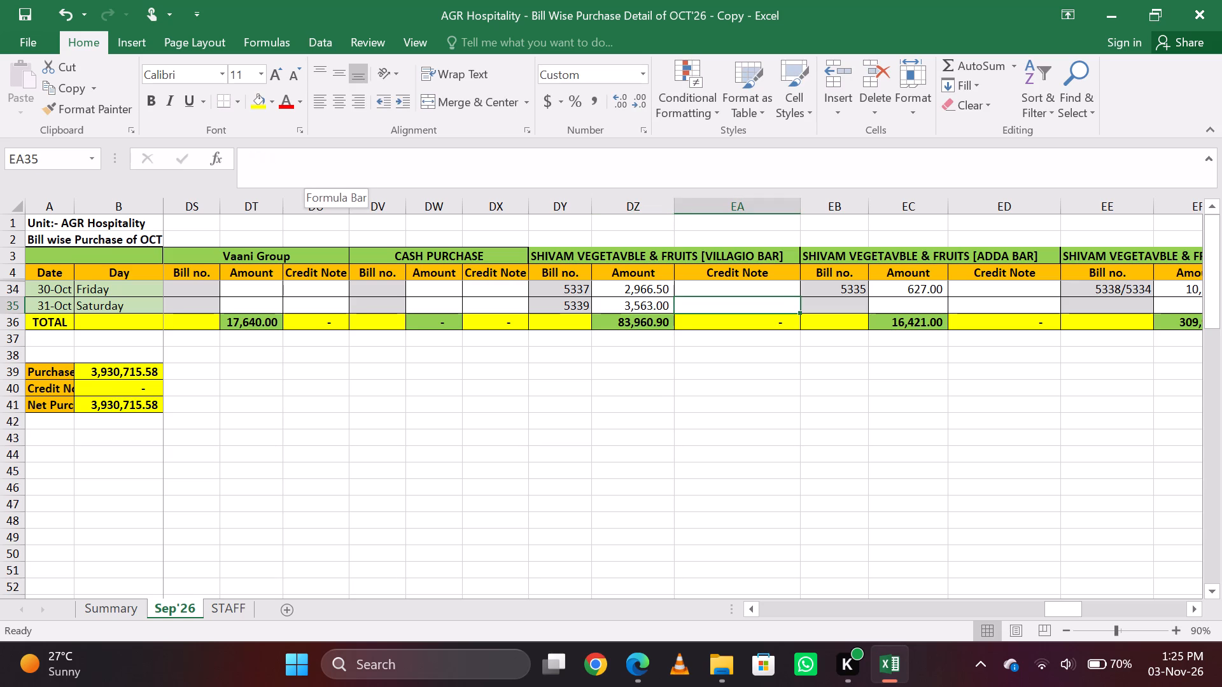
Enter 31-Oct bill number 5341 with amount 4459.5 for SHIVAM VEGETAVBLE & FRUITS [KITCHEN].
key(Right)
key(Right)
key(Right)
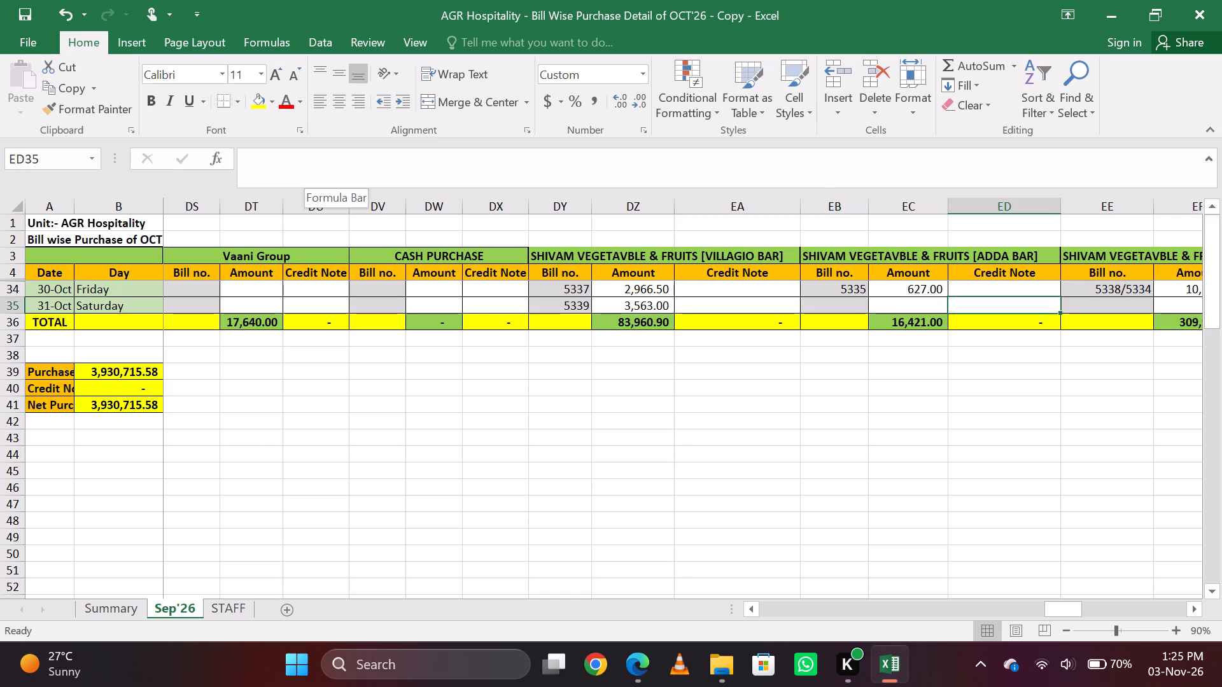
key(Left)
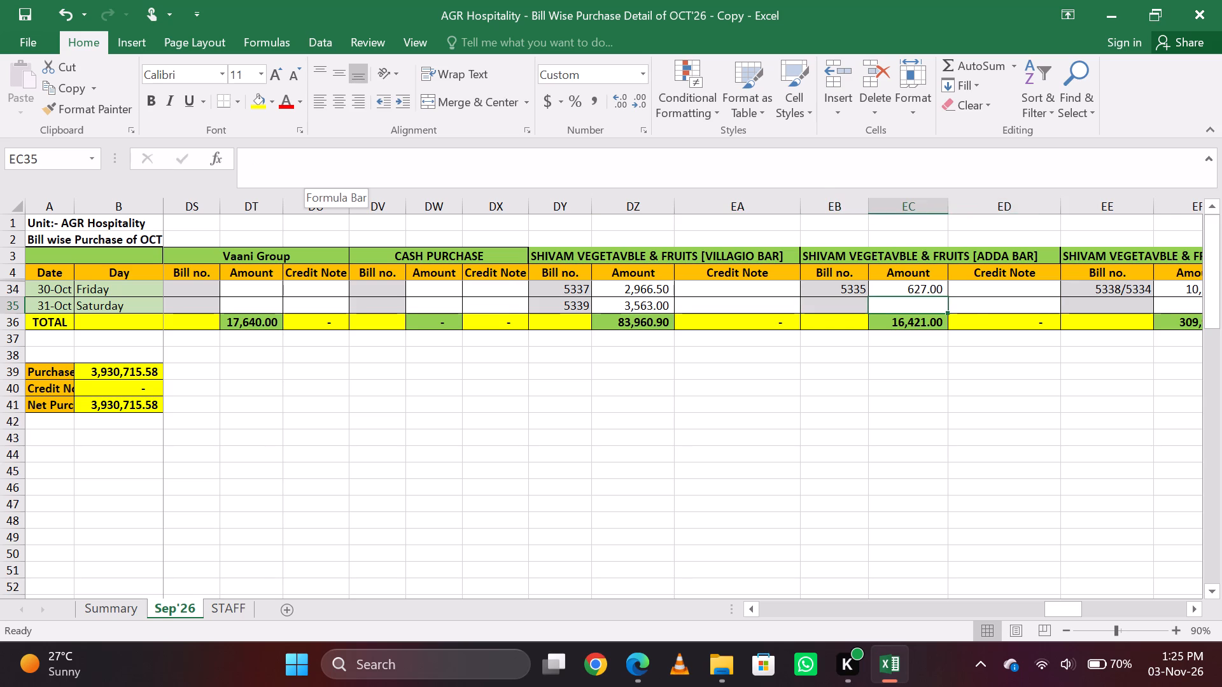
key(Right)
key(Left)
key(Left)
key(Left)
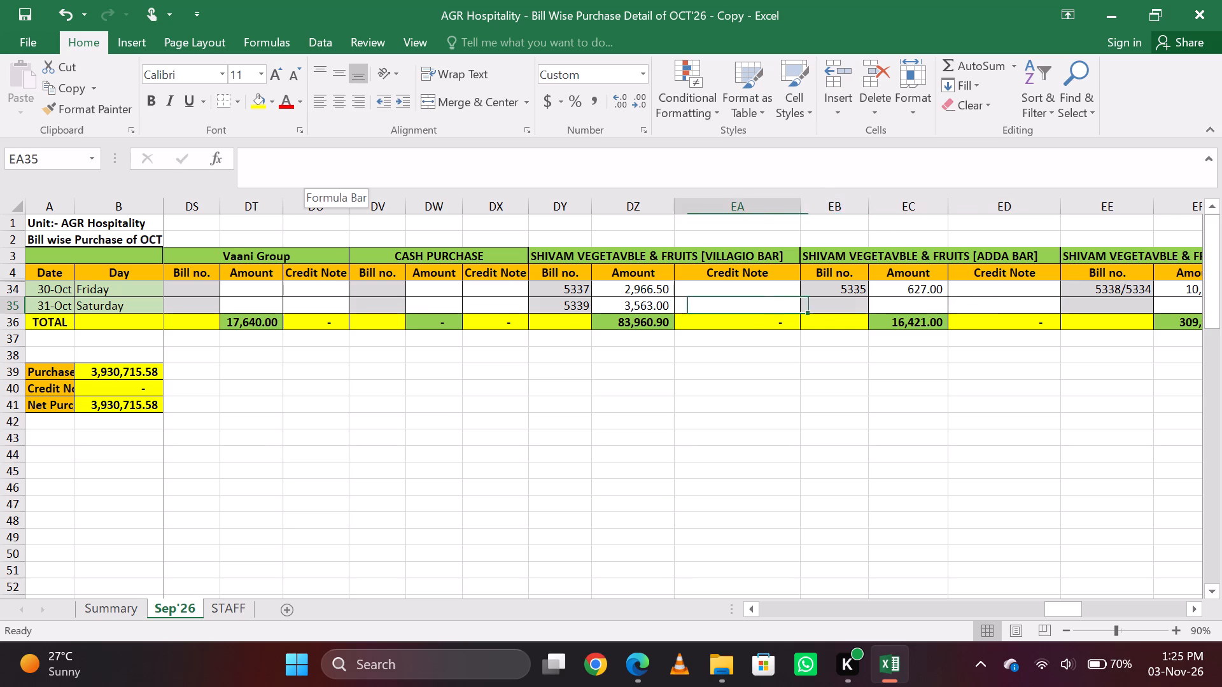
key(Right)
key(Right)
key(Right)
key(Right)
key(Right)
key(Right)
key(Right)
key(Left)
key(Left)
key(Left)
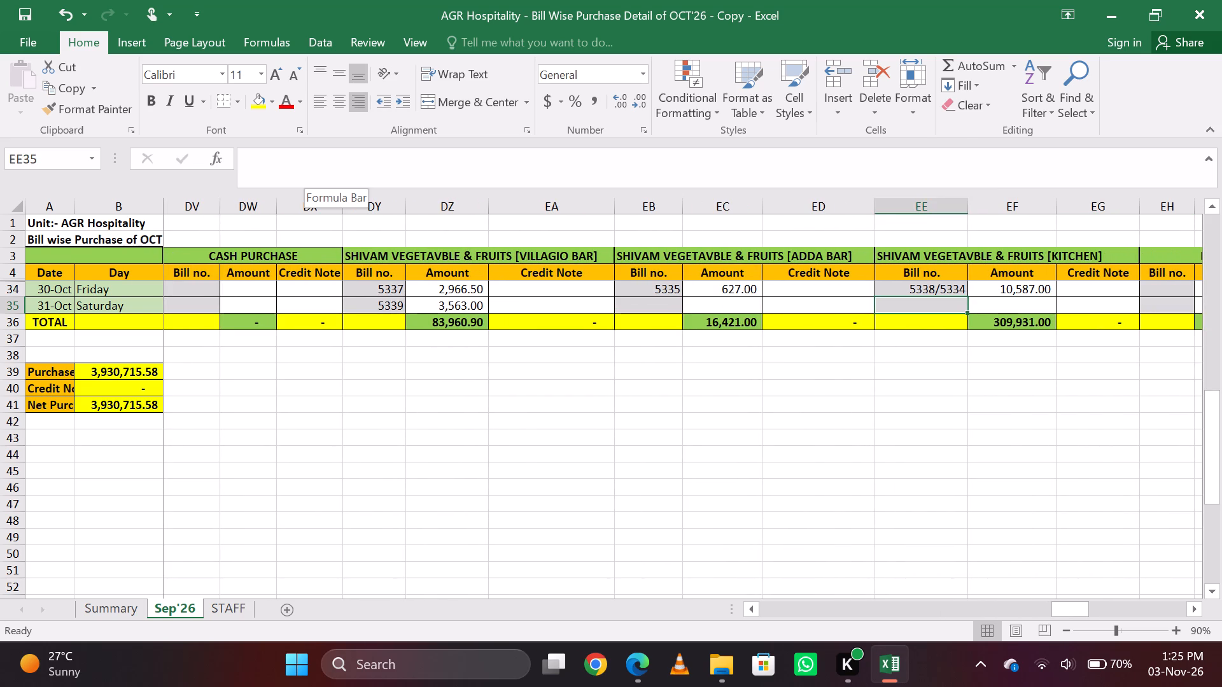
text(53)
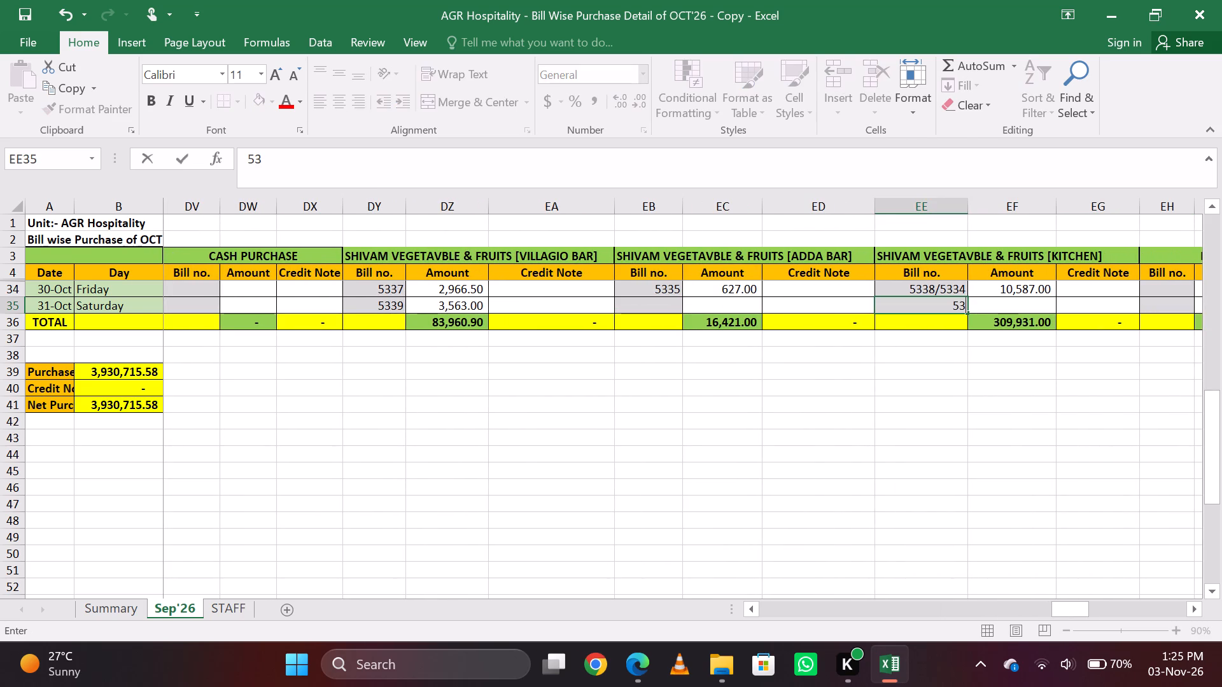
text(41)
key(Tab)
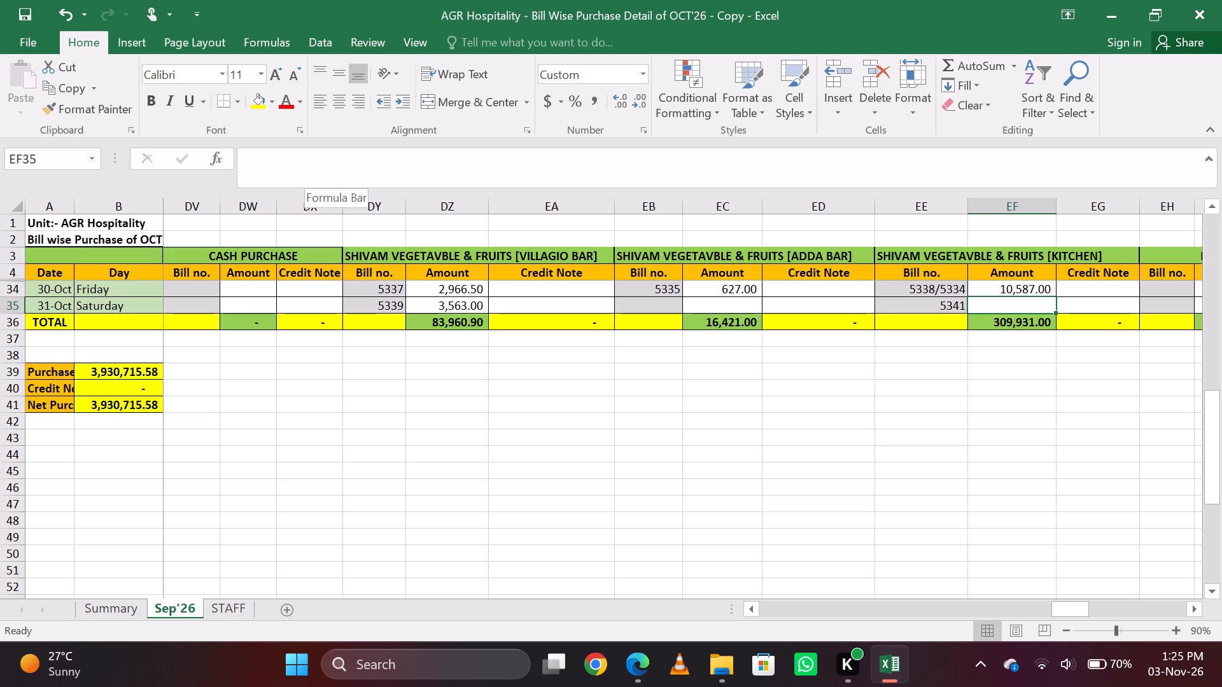
text(44)
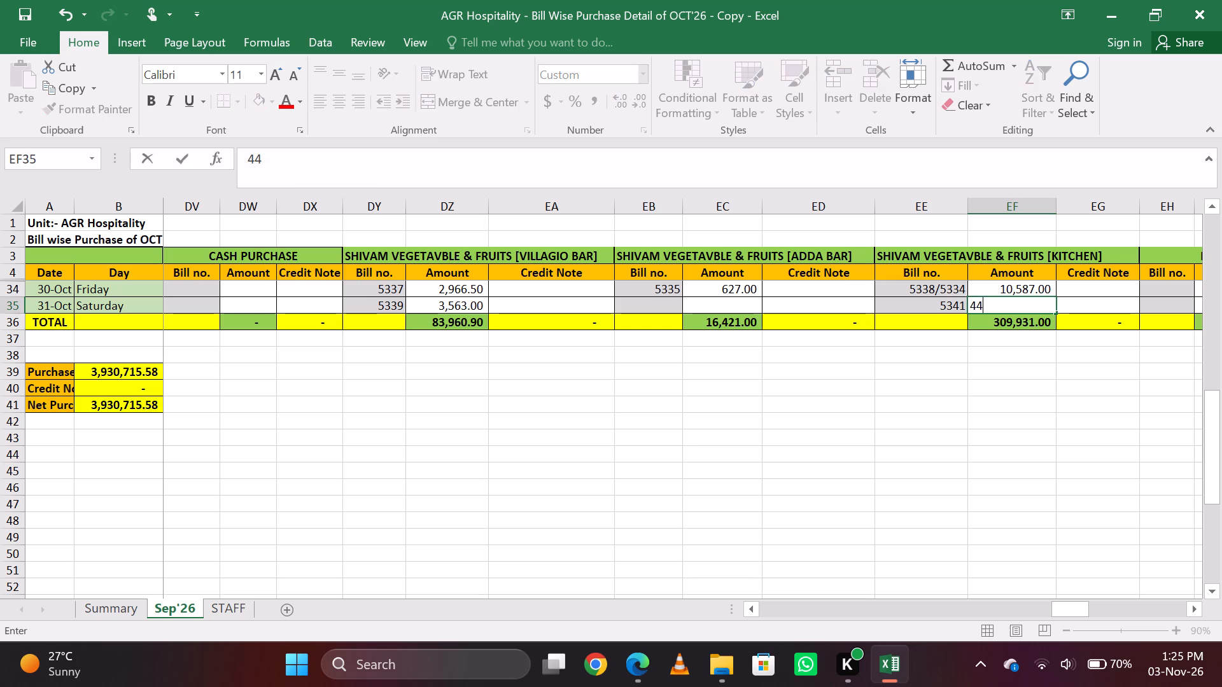
text(59)
text(.5)
key(Return)
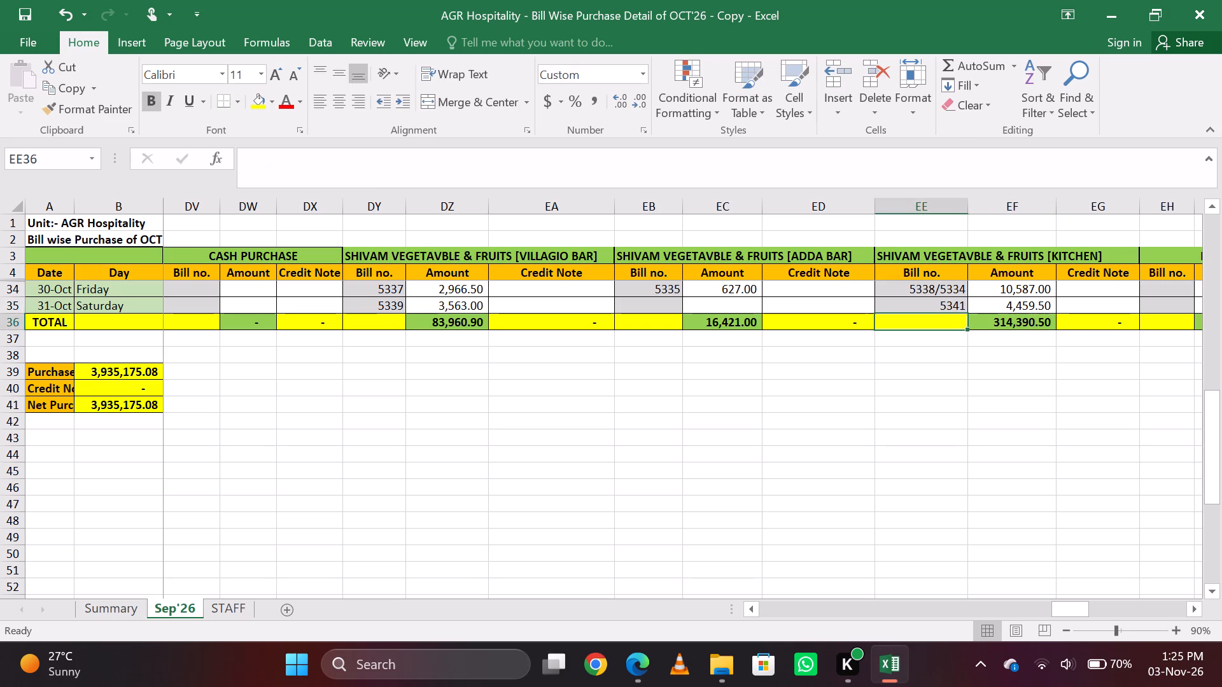
key(Up)
key(Right)
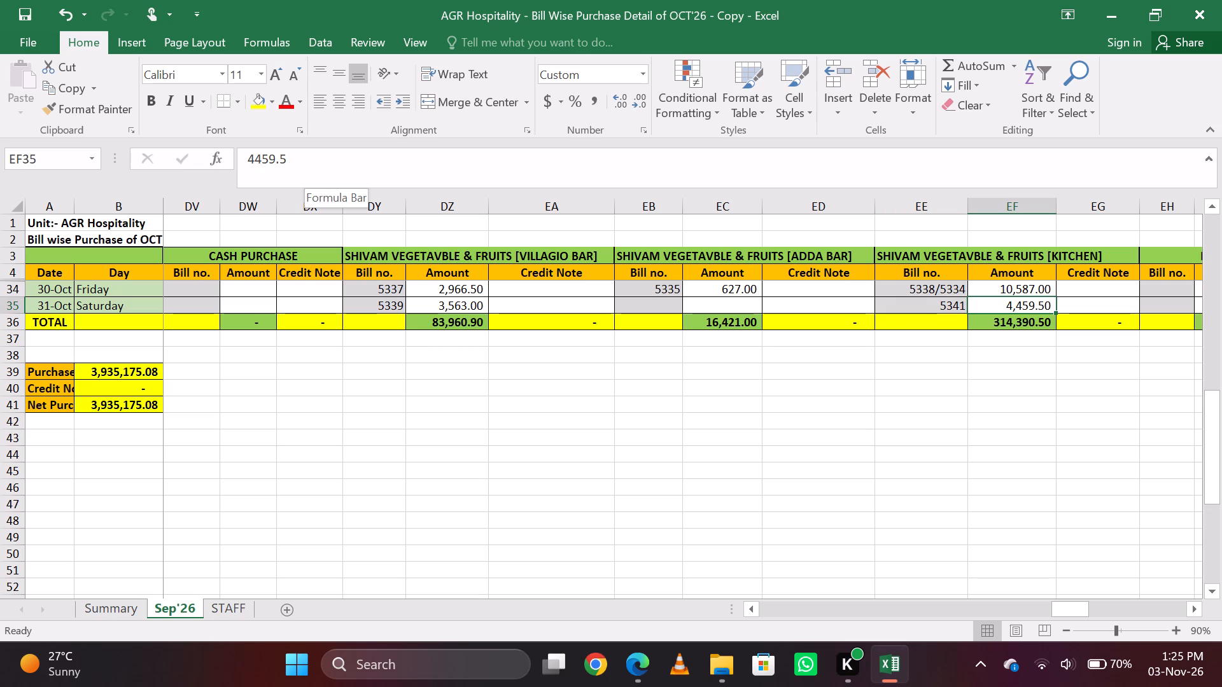
Find the SETHI VERKA BOOTH [ADDA BAR] supplier and enter 31-Oct bill number 1831 with amount 732.
key(ctrl+f)
text(seth)
key(BackSpace)
key(h)
key(Return)
key(Escape)
key(Down)
key(Down)
key(Down)
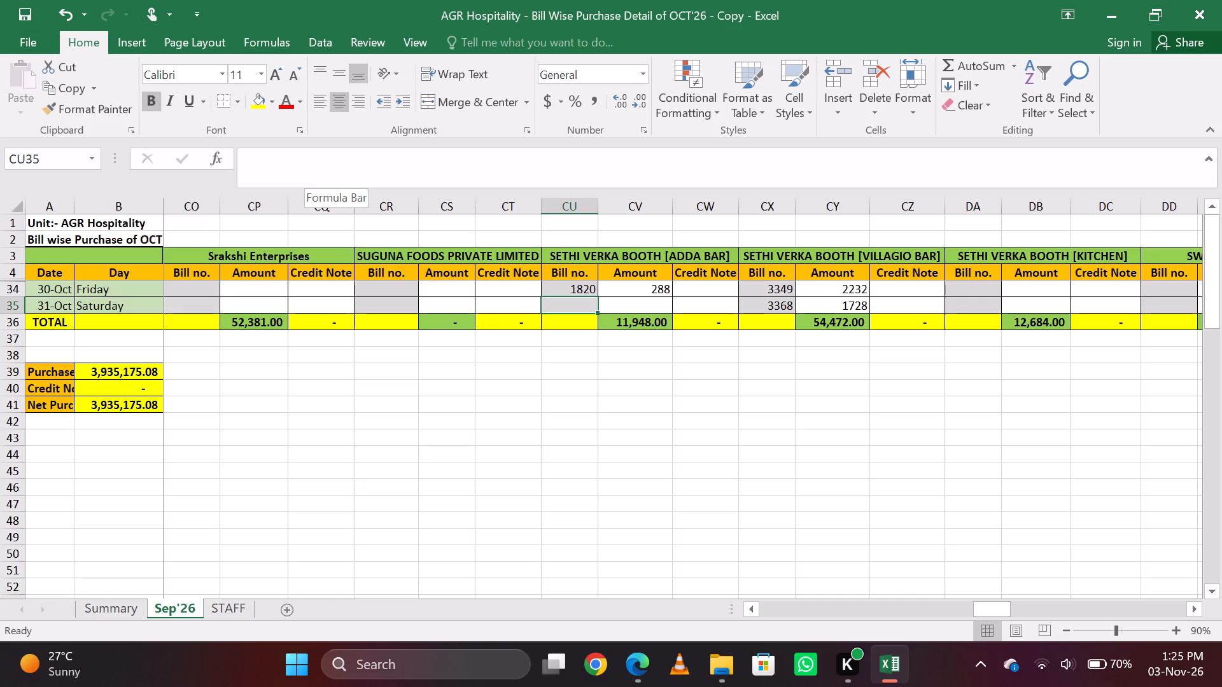
text(18)
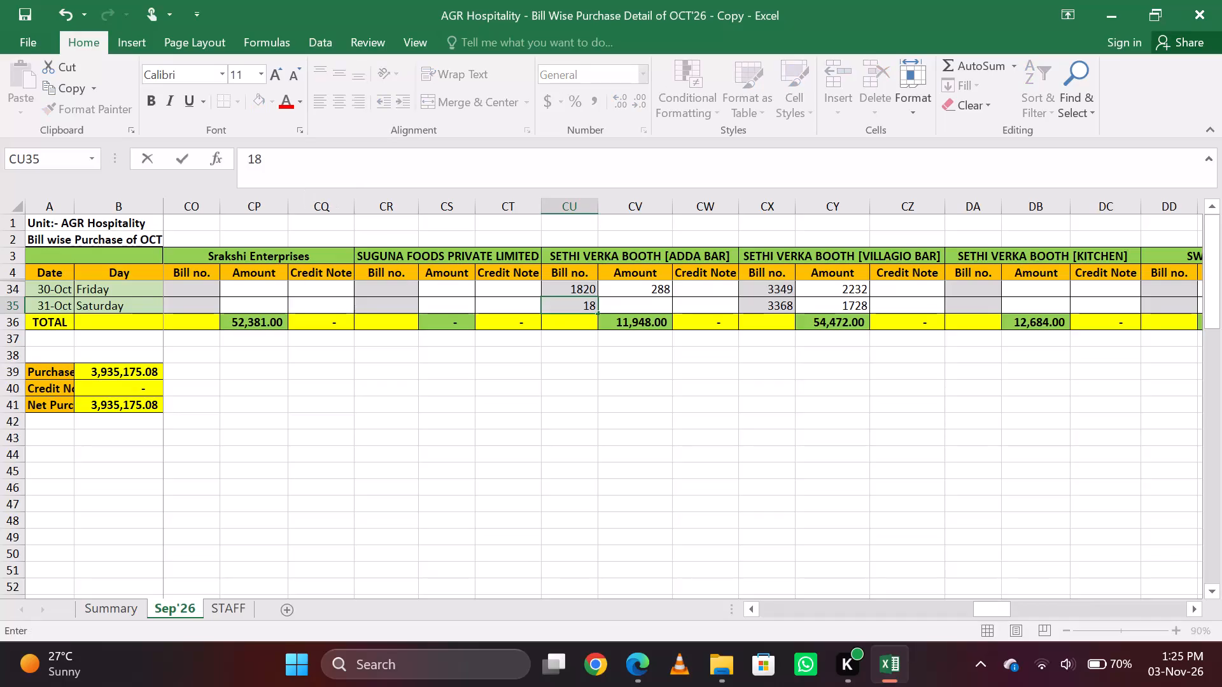
text(31)
key(Tab)
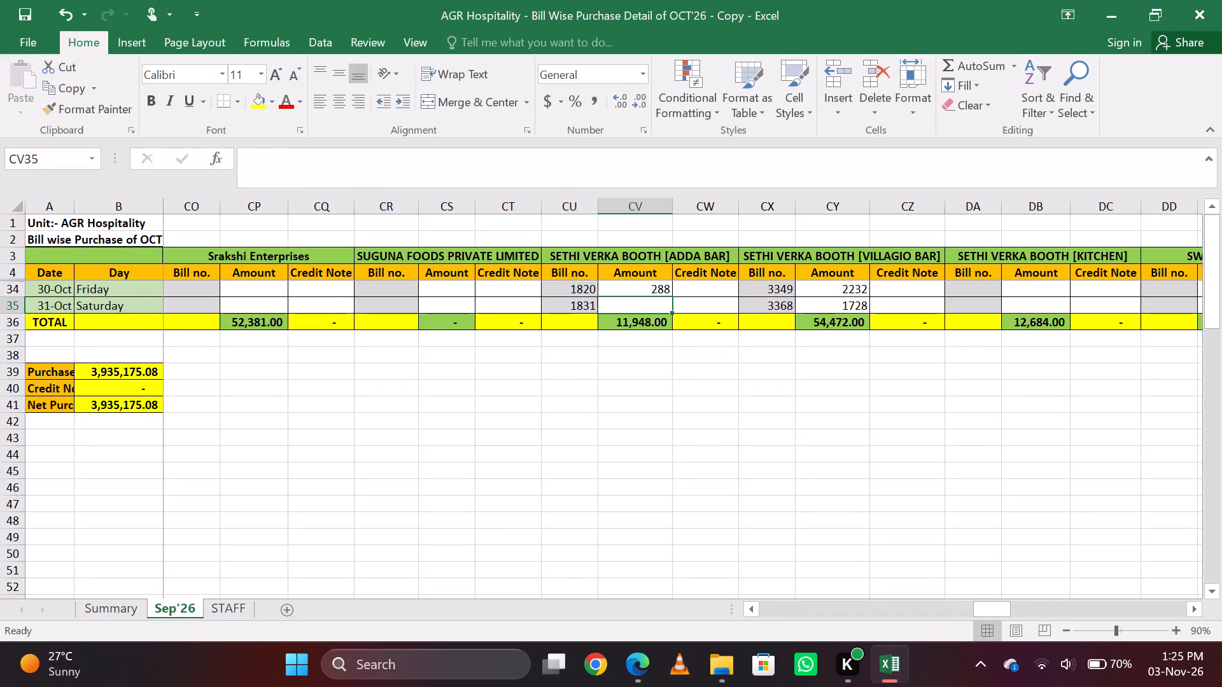
text(732)
key(Tab)
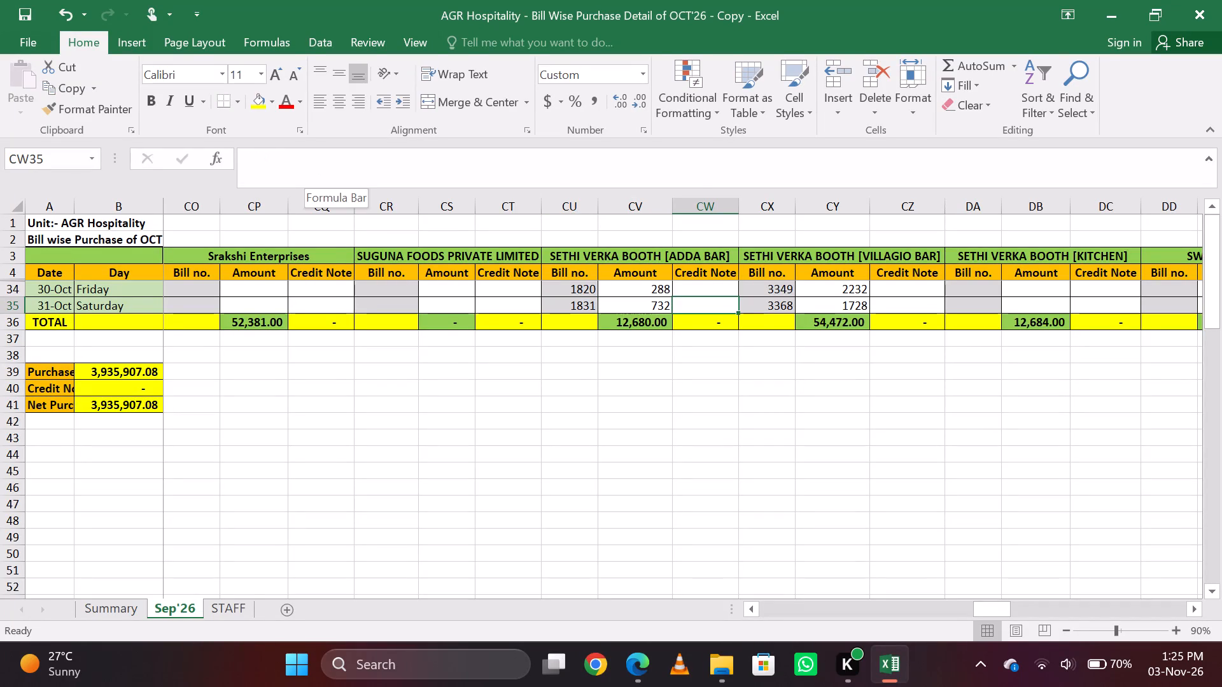
Find THAKUR VEGETABLES and append bill number 22668 to its 31-Oct bill numbers, making 22666/22667/22668.
key(ctrl+f)
text(th)
text(ak)
key(Return)
key(Escape)
key(Down)
key(Down)
key(Down)
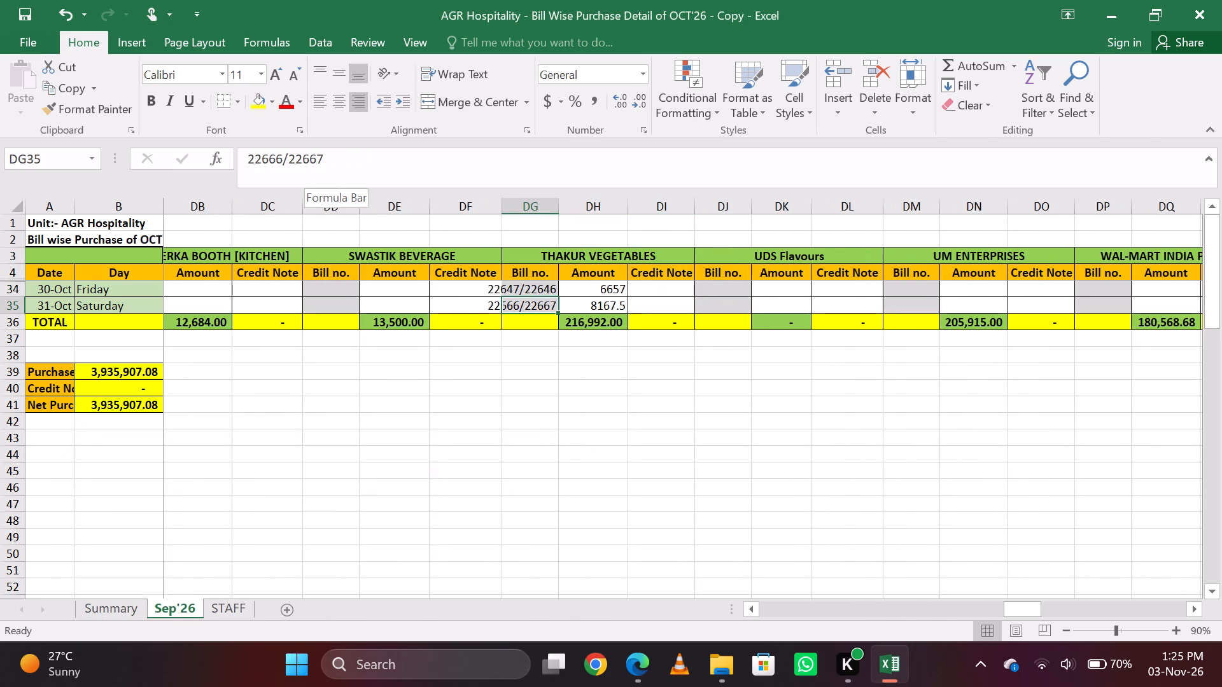
click(374, 159)
key(slash)
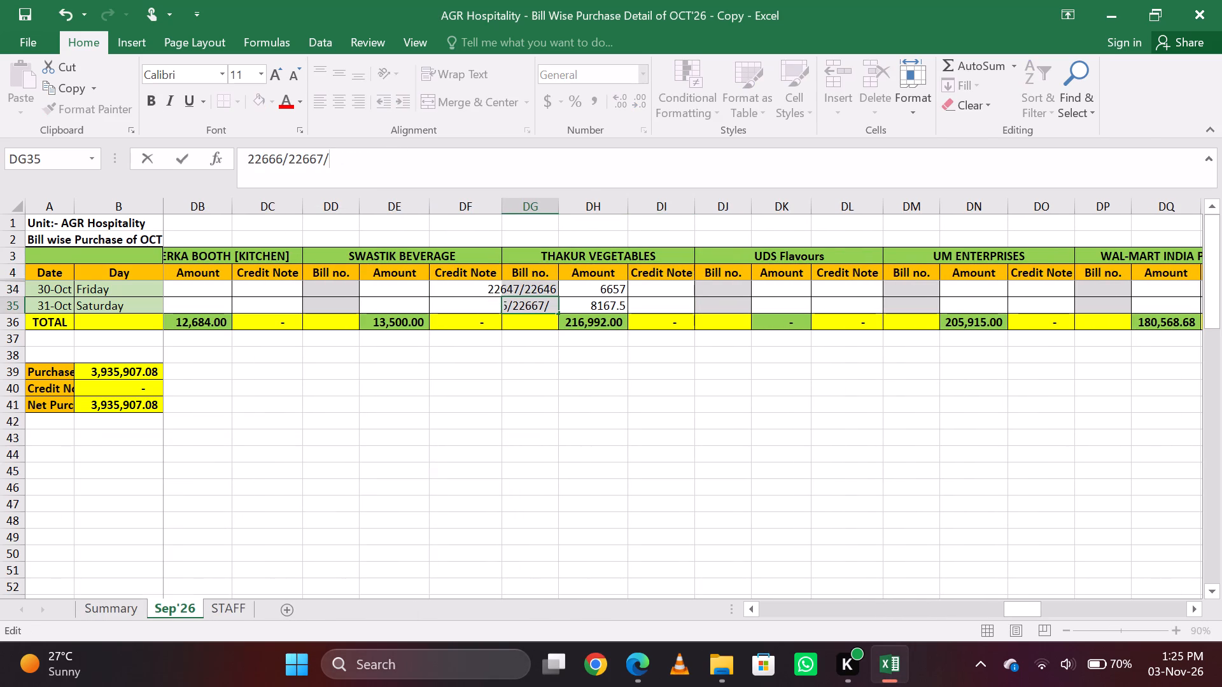
text(22)
text(668)
key(Tab)
Add 1107 to the THAKUR VEGETABLES 31-Oct amount, making the formula =8117.5+50+1107.
click(374, 159)
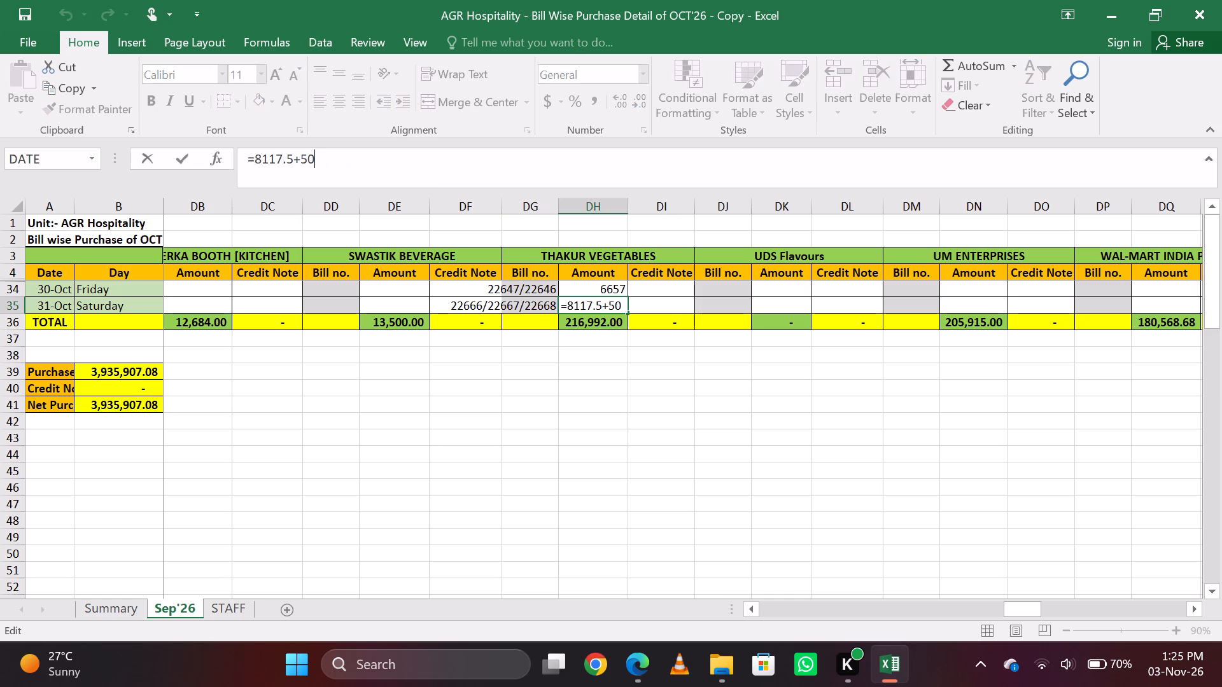
key(shift+plus)
text(1107)
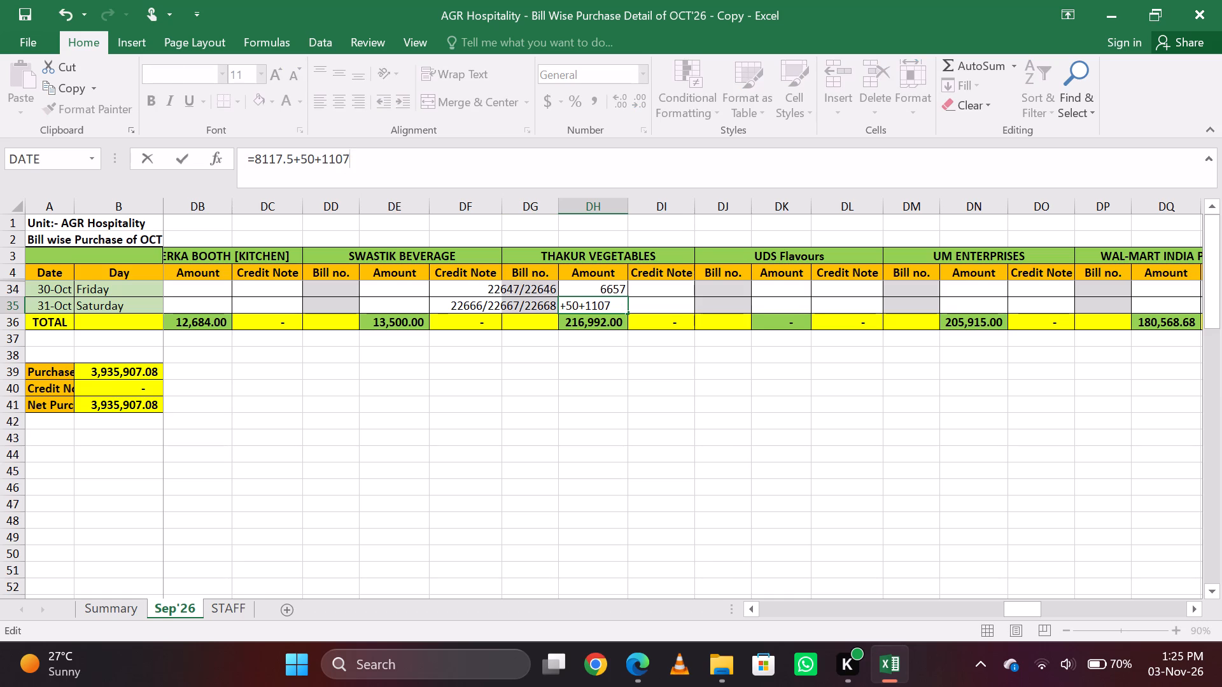
key(Return)
key(Up)
key(Right)
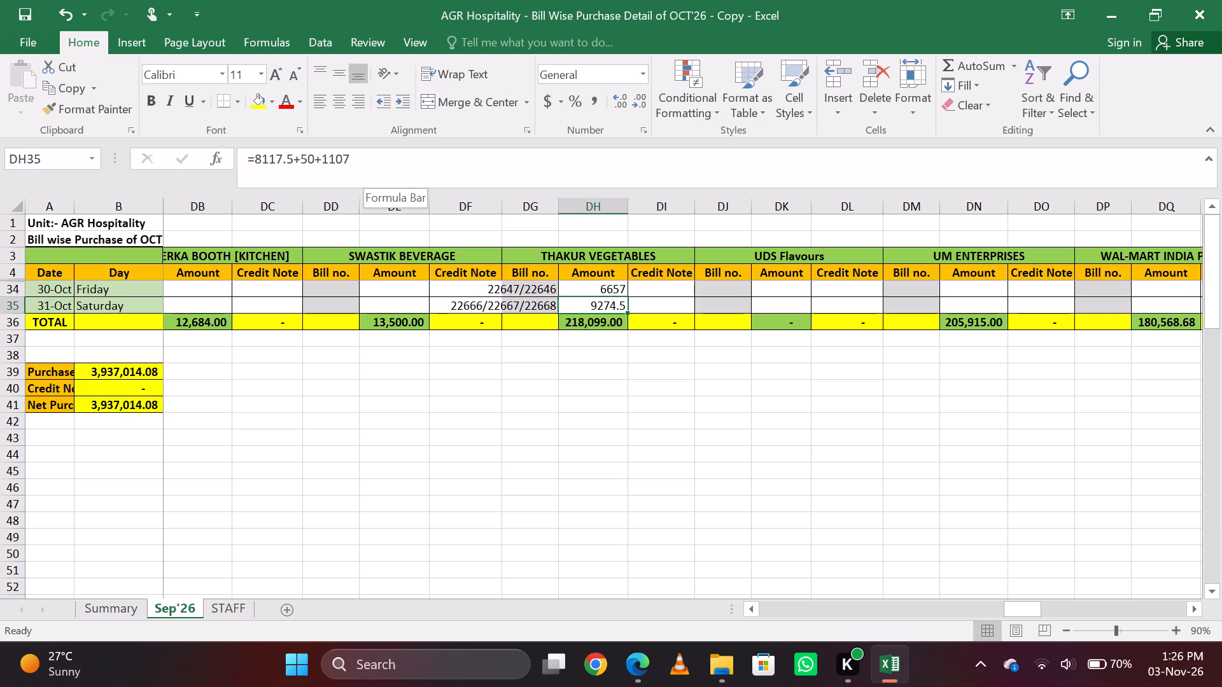
Find Gopal Sweet Pvt Ltd and append bill number 13903 to its 31-Oct entry, making 13904/13903.
key(ctrl+f)
text(gop)
key(Return)
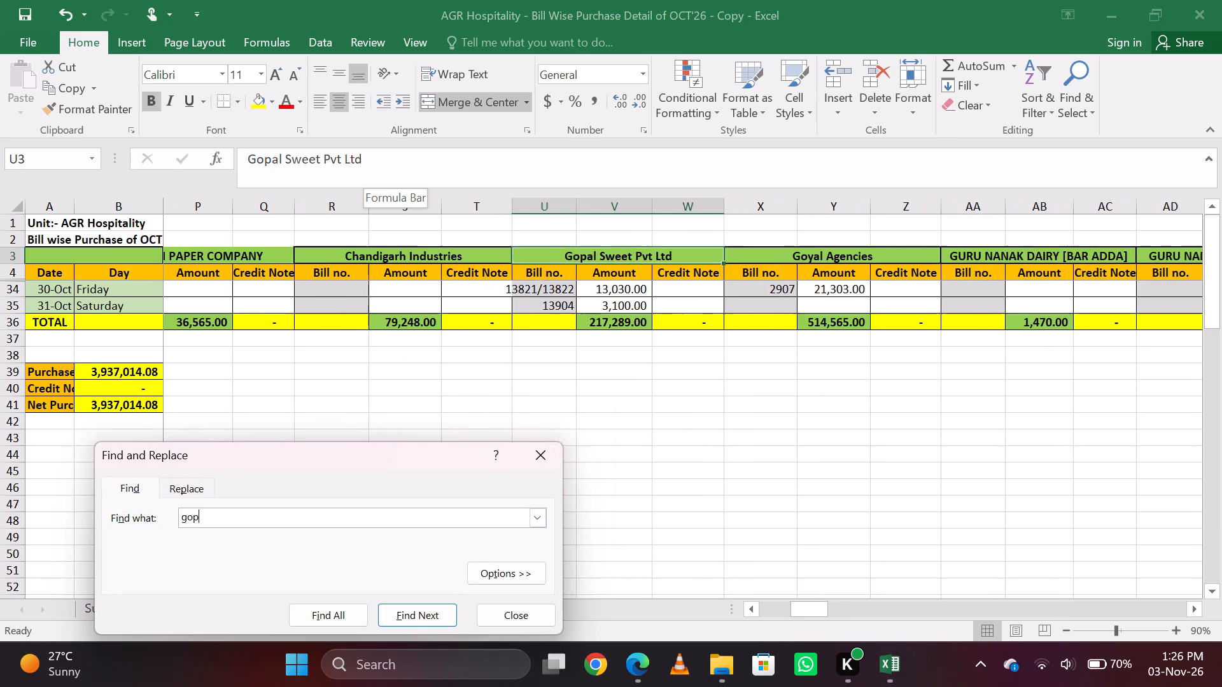
key(Escape)
key(Down)
key(Down)
key(Down)
click(374, 159)
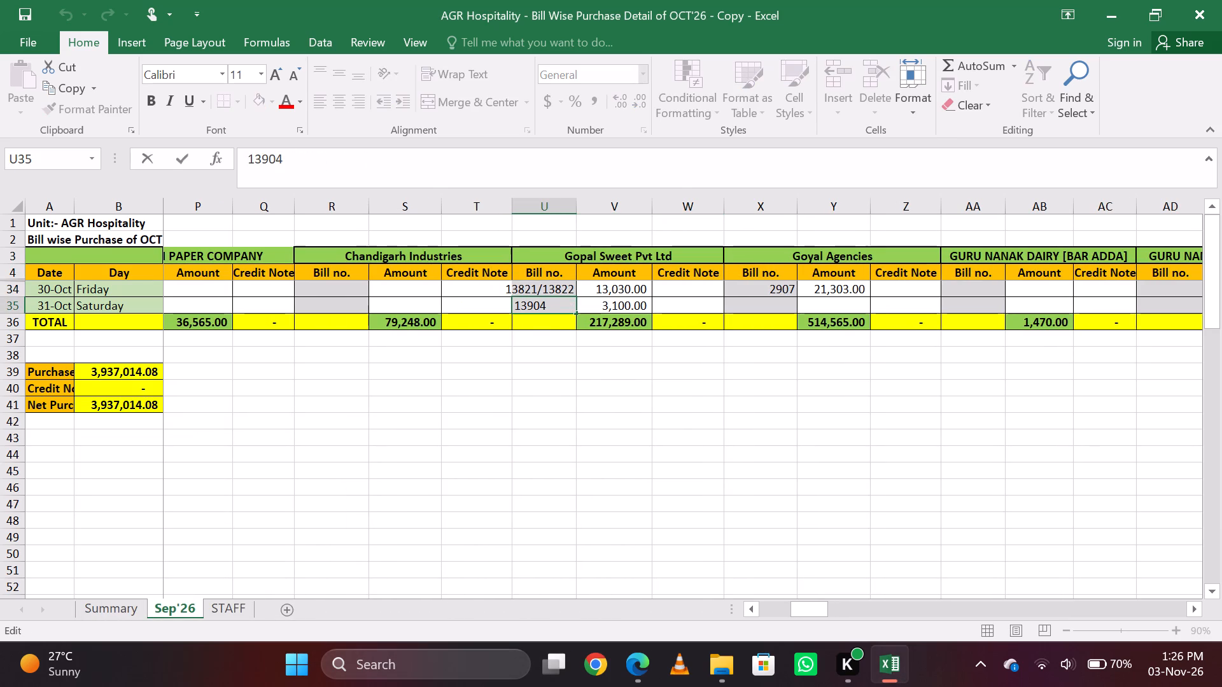
key(slash)
text(1390)
key(3)
key(Tab)
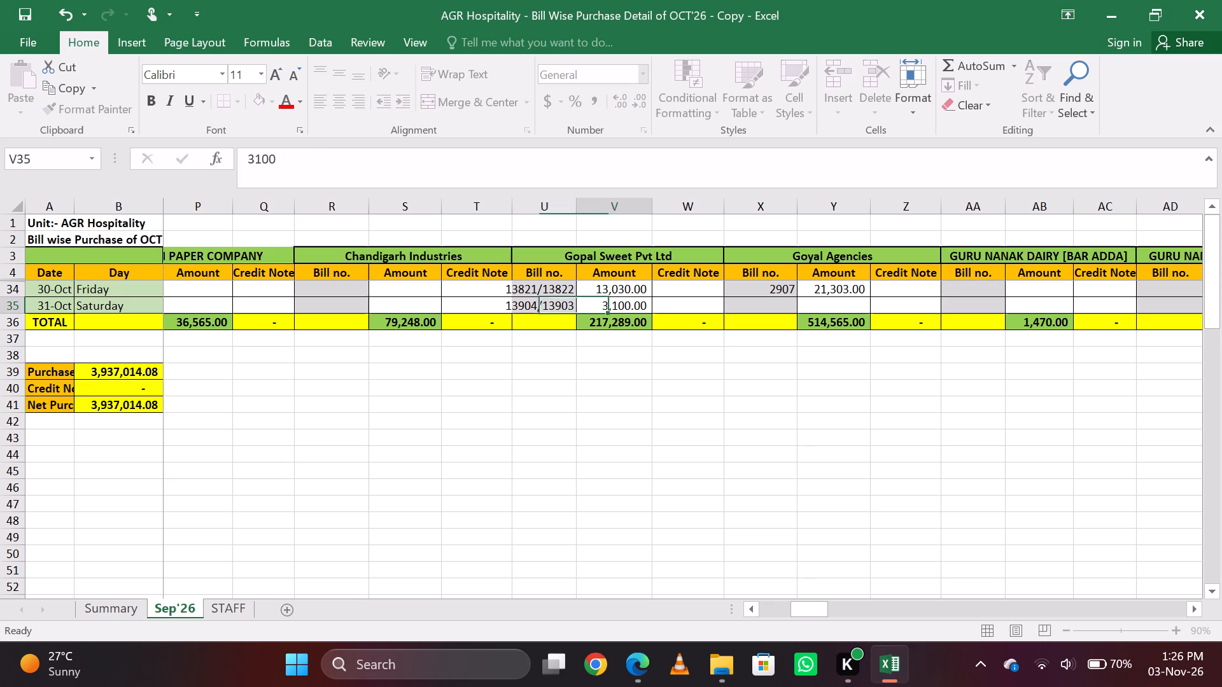
Turn the Gopal Sweet Pvt Ltd 31-Oct amount into the formula =3100+3100.
click(374, 159)
key(Left)
key(Left)
key(Left)
key(Left)
key(Left)
key(Left)
key(Left)
key(Left)
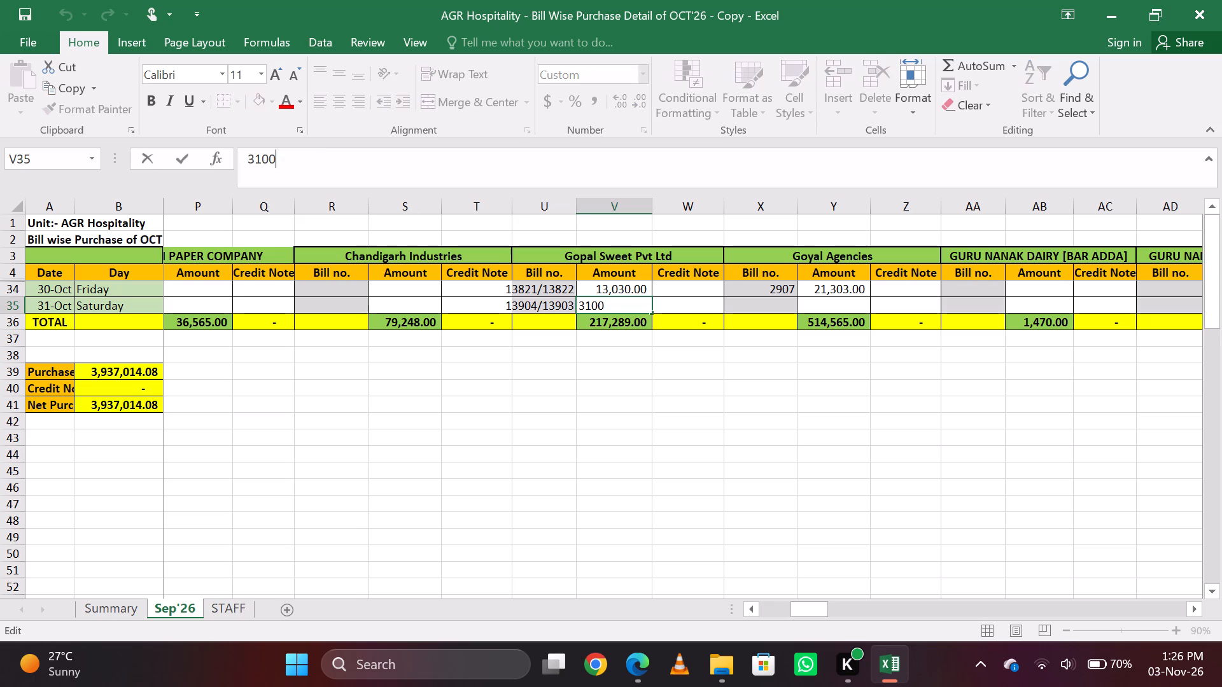
key(equal)
key(Right)
key(Right)
key(Right)
key(Right)
key(Right)
key(Right)
key(Right)
key(Right)
key(Right)
key(Right)
key(Right)
key(Right)
key(Right)
key(Right)
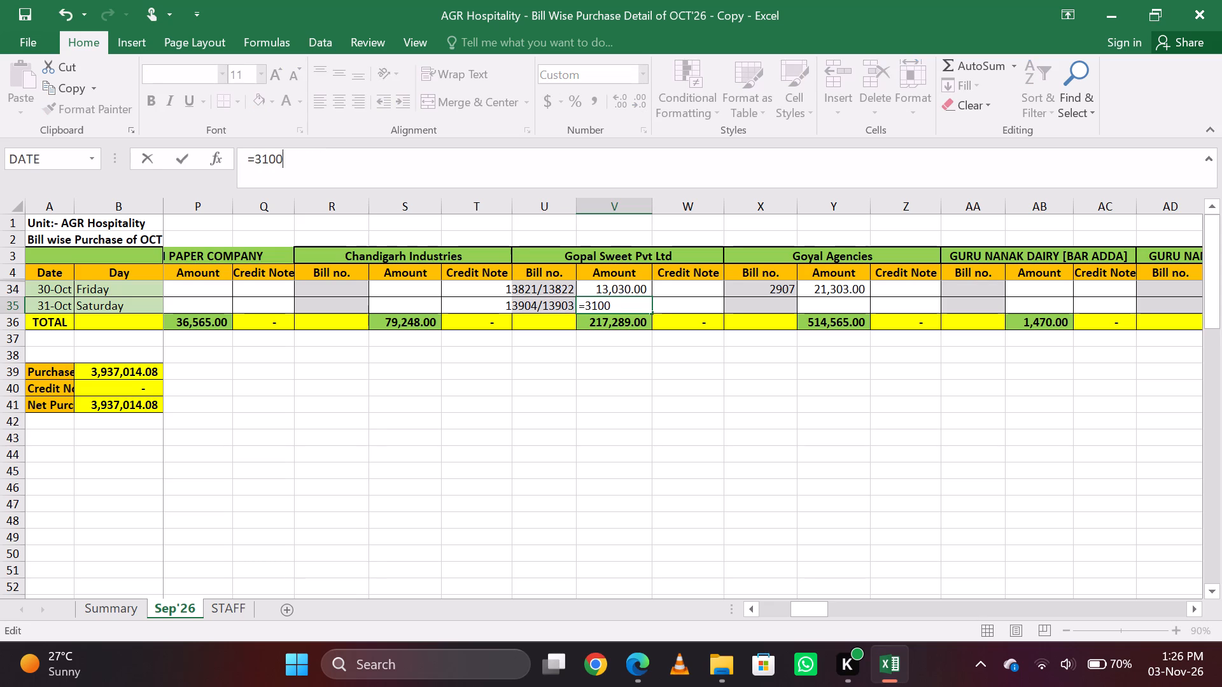
key(shift+plus)
text(3100)
key(Tab)
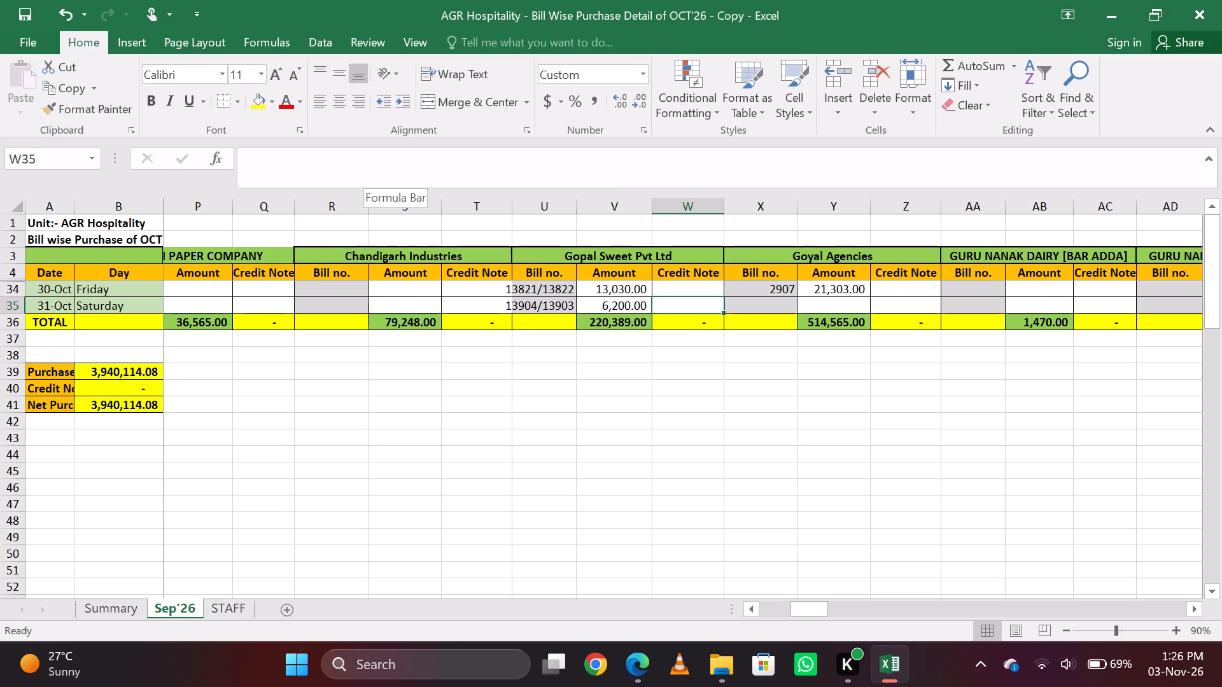
Find SHIVAM VEGETAVBLE & FRUITS [KITCHEN] and append bill number 5340 to its 31-Oct entry, making 5341/5340.
key(ctrl+f)
text(shiv)
key(Return)
key(Escape)
key(Down)
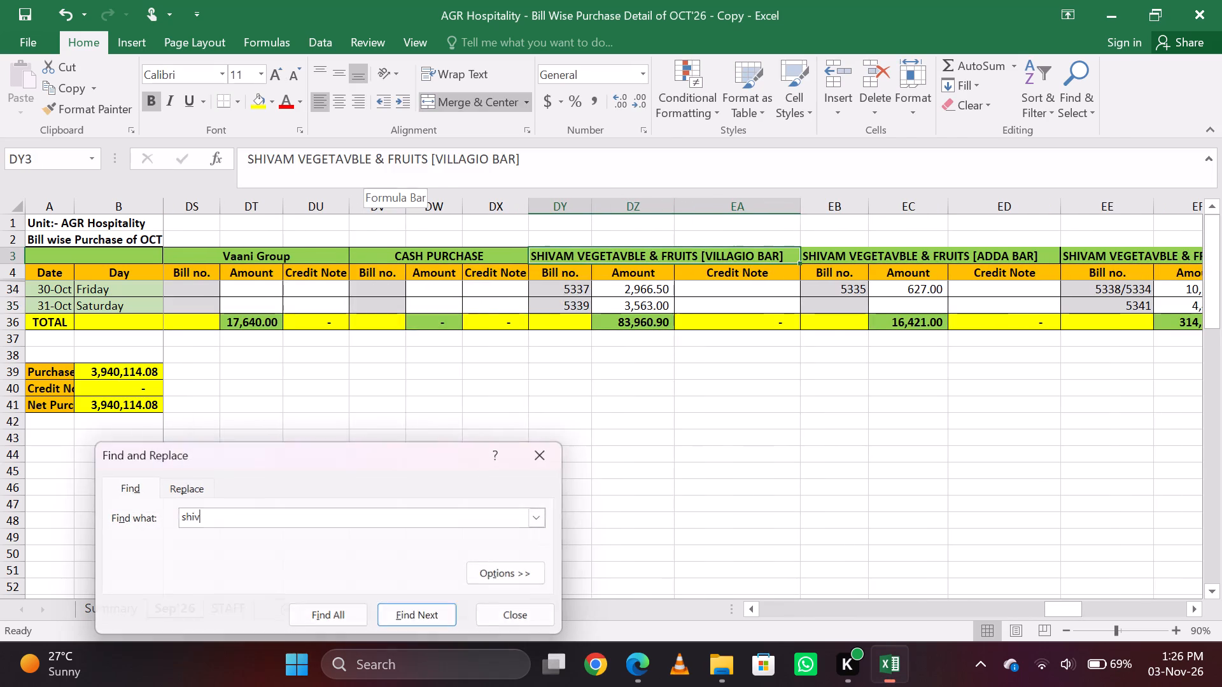
key(Down)
key(Down)
key(Right)
key(Right)
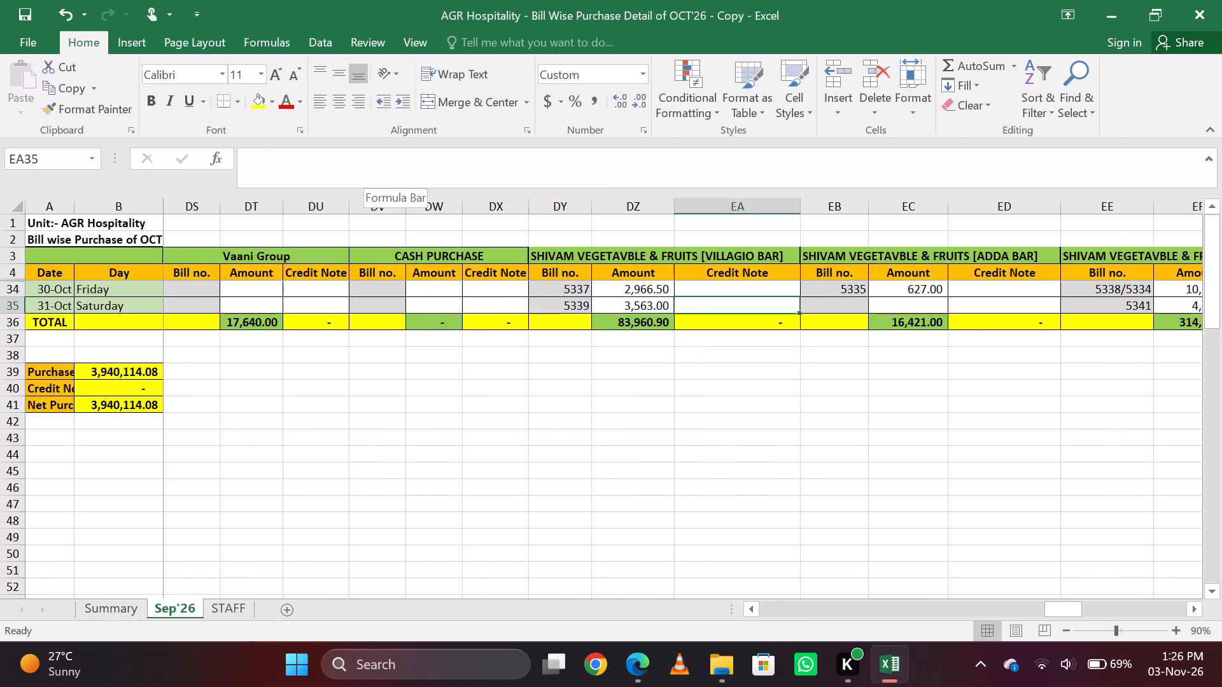
key(Right)
key(Right)
key(Right)
key(Right)
key(Right)
key(Left)
key(Left)
key(Right)
key(Right)
key(Left)
key(Left)
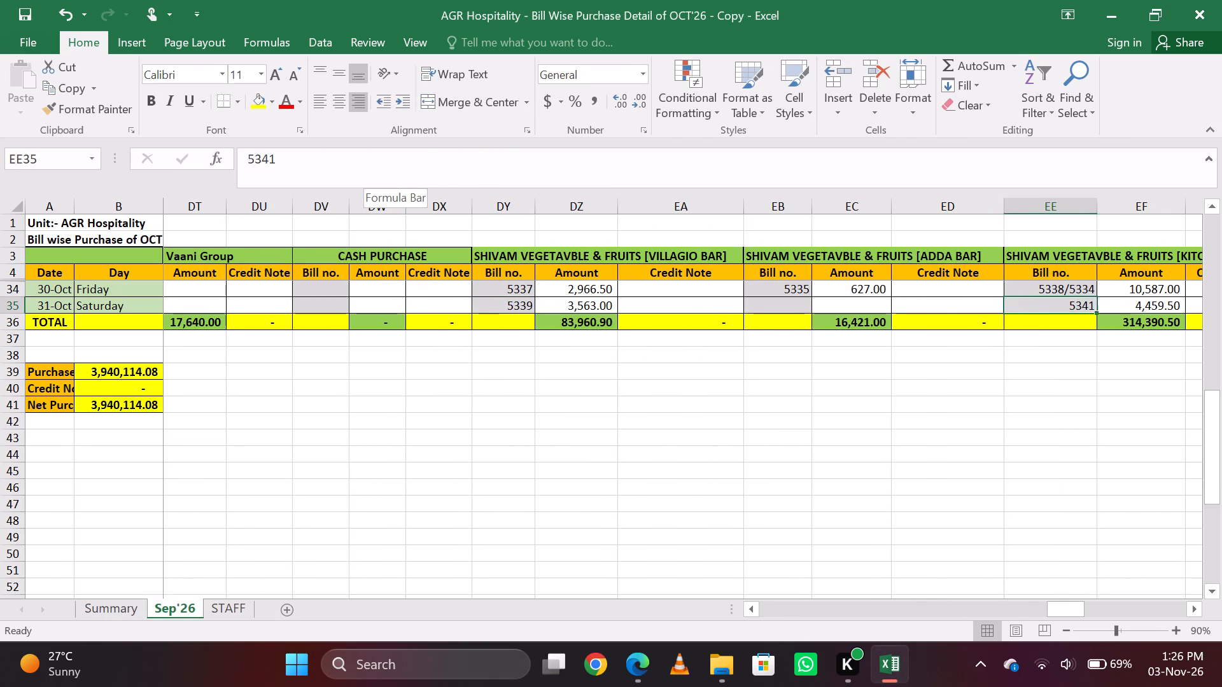
key(Right)
click(374, 159)
text(/53)
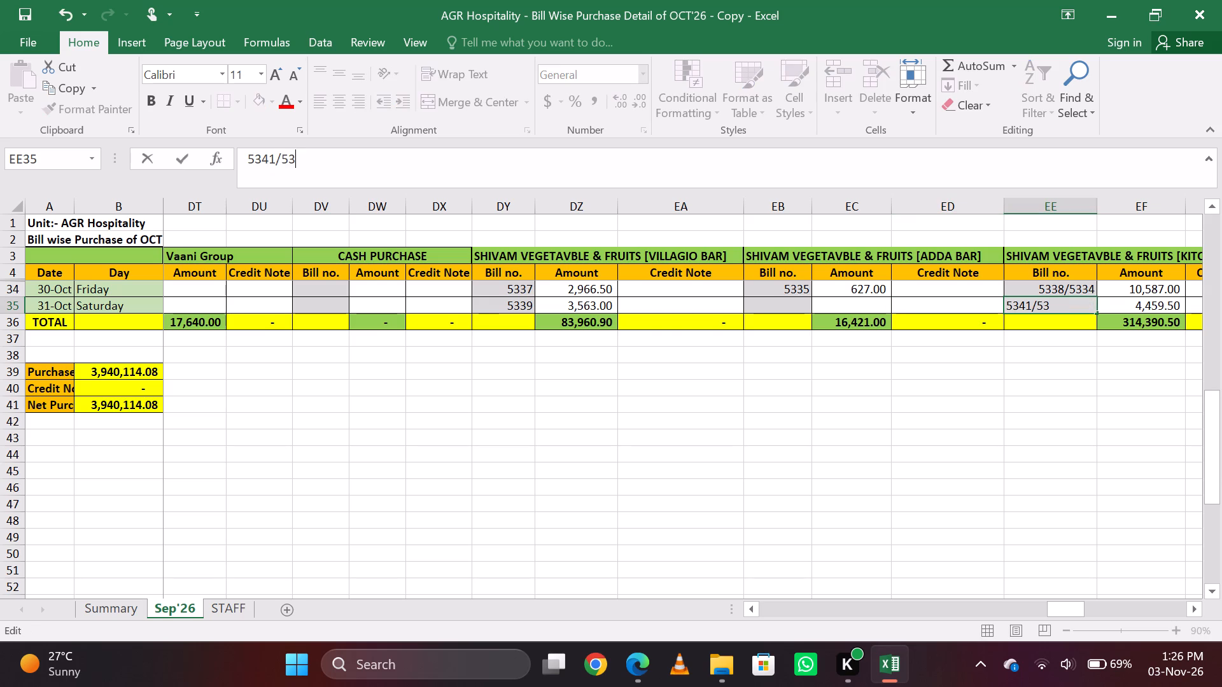
text(40)
key(Tab)
Turn the SHIVAM VEGETAVBLE & FRUITS [KITCHEN] 31-Oct amount into the formula =4459.5+1014.
click(374, 159)
key(Down)
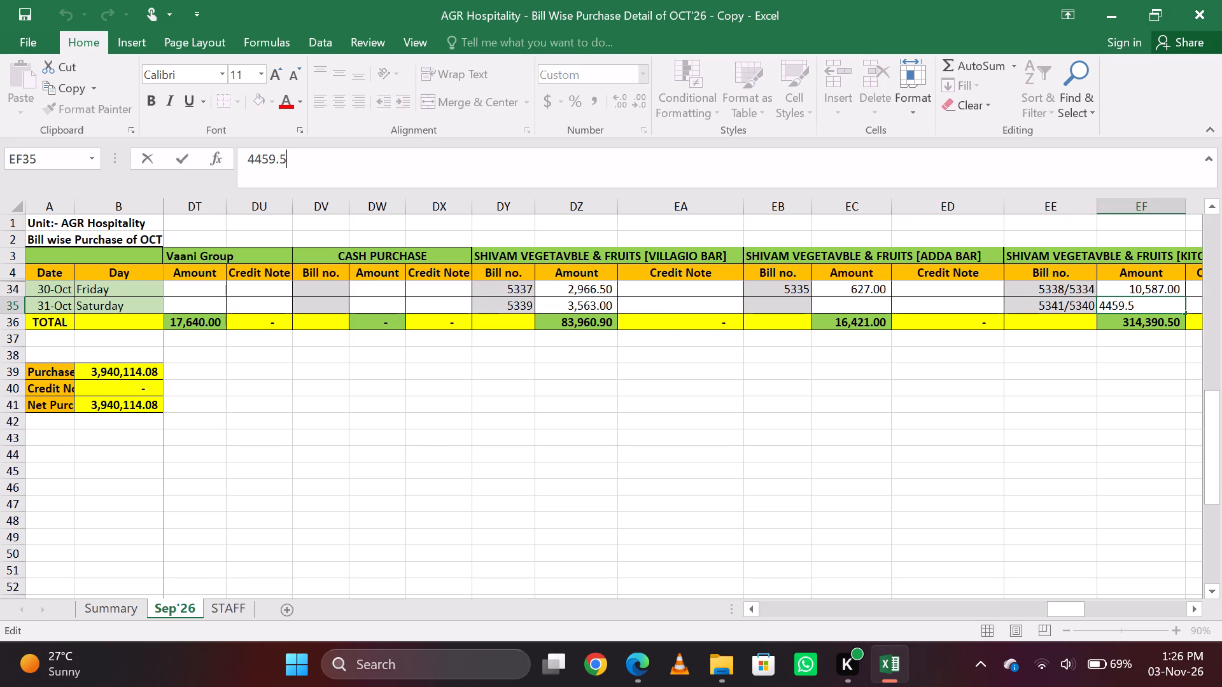
key(Left)
key(Left)
key(Left)
key(Left)
key(Left)
key(Left)
key(Left)
key(equal)
key(Right)
key(Right)
key(Right)
key(Right)
key(Right)
key(Right)
key(Right)
key(Right)
key(Right)
key(Right)
key(Right)
key(Right)
key(Right)
key(Right)
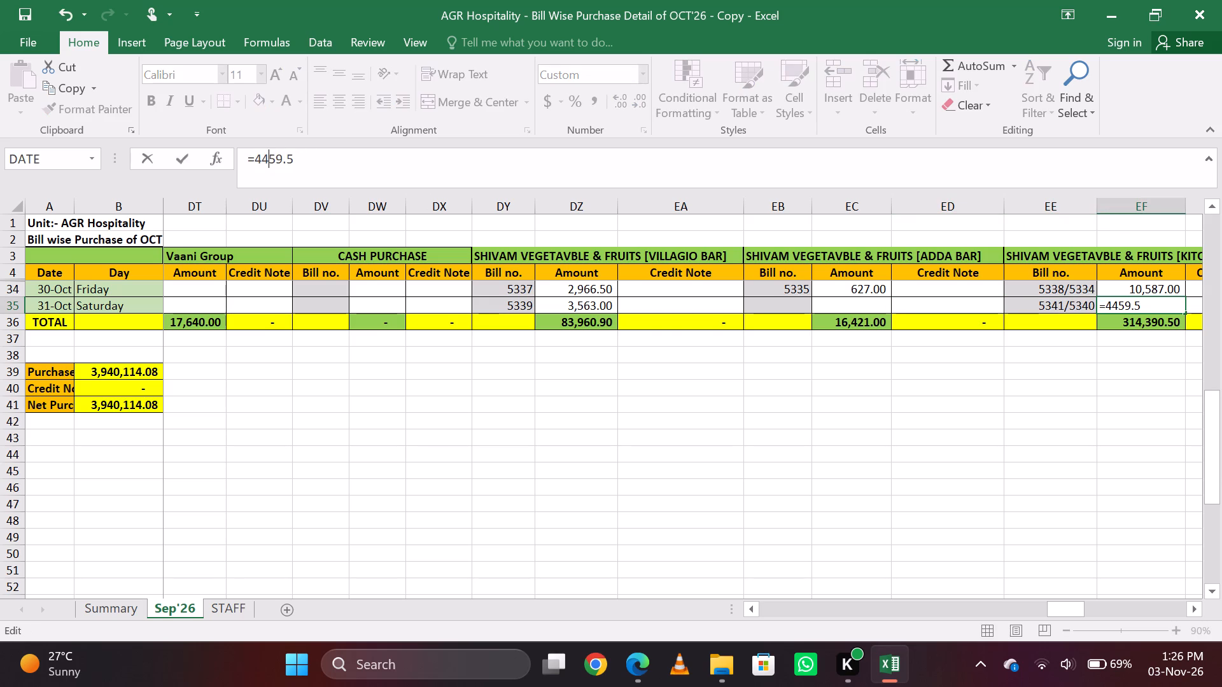
key(shift+plus)
text(1014)
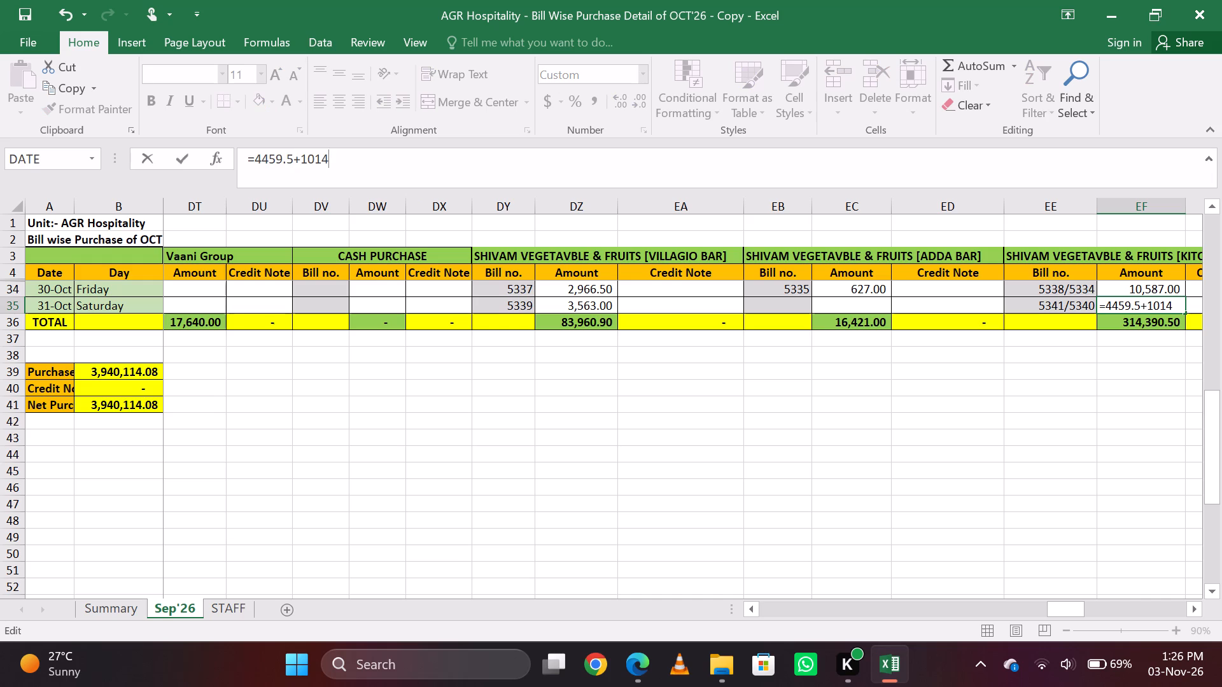
key(Return)
key(Up)
key(Right)
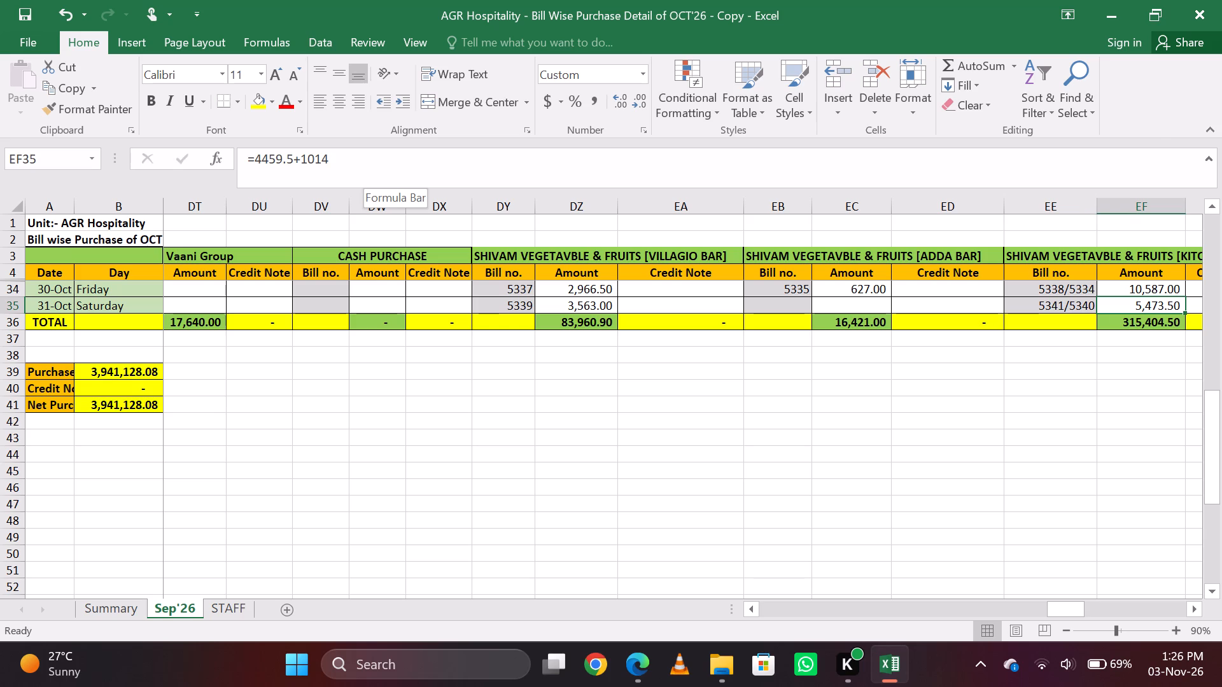
Enter 31-Oct bill number 5342 with amount 1240 for SHIVAM VEGETAVBLE & FRUITS [ADDA BAR].
key(Left)
key(Left)
key(Left)
key(Left)
key(5)
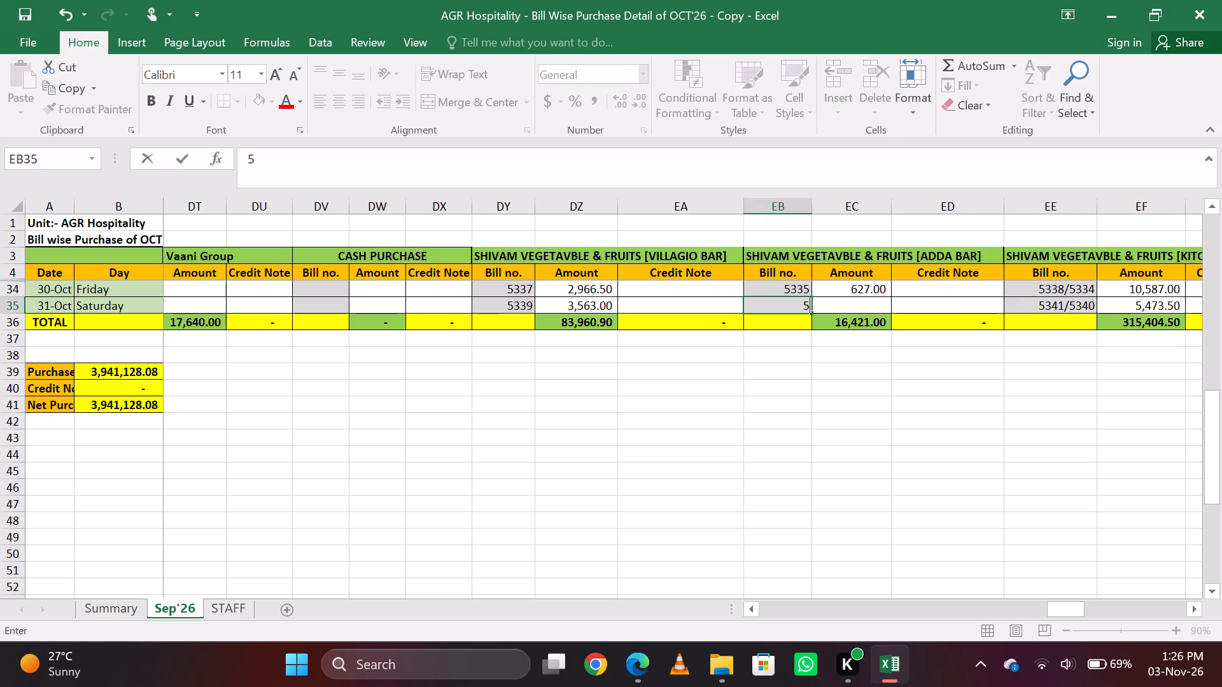
text(342)
key(Tab)
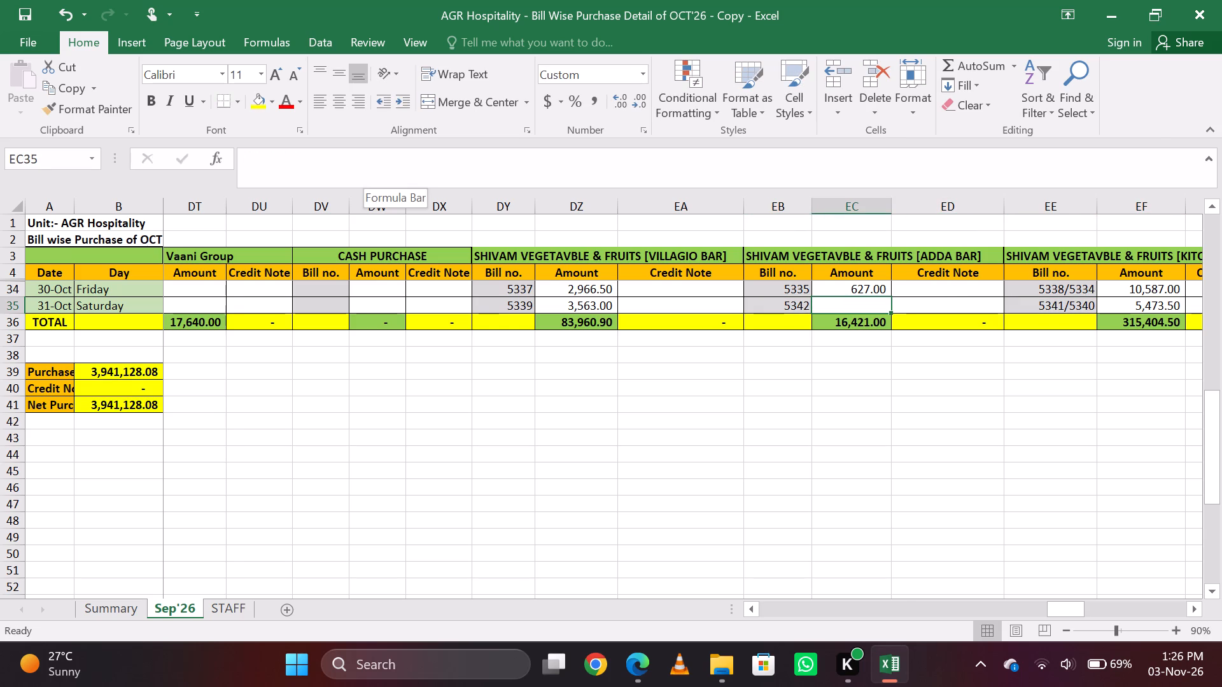
text(1240)
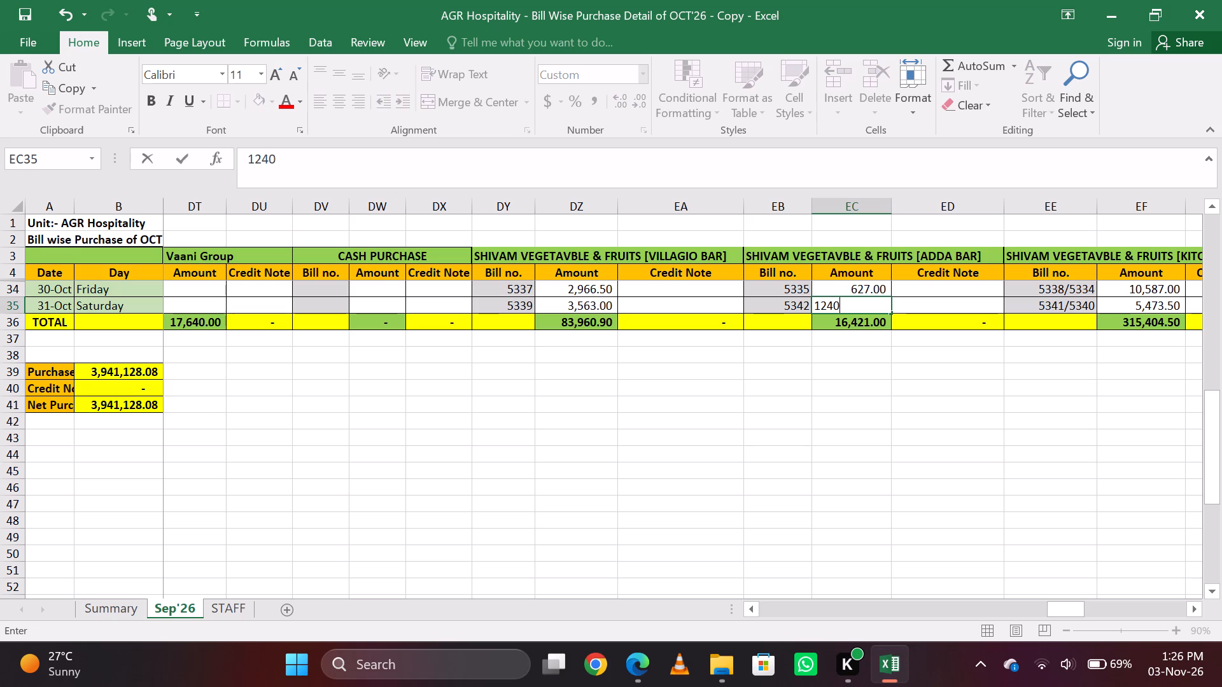
key(Return)
key(Up)
key(Right)
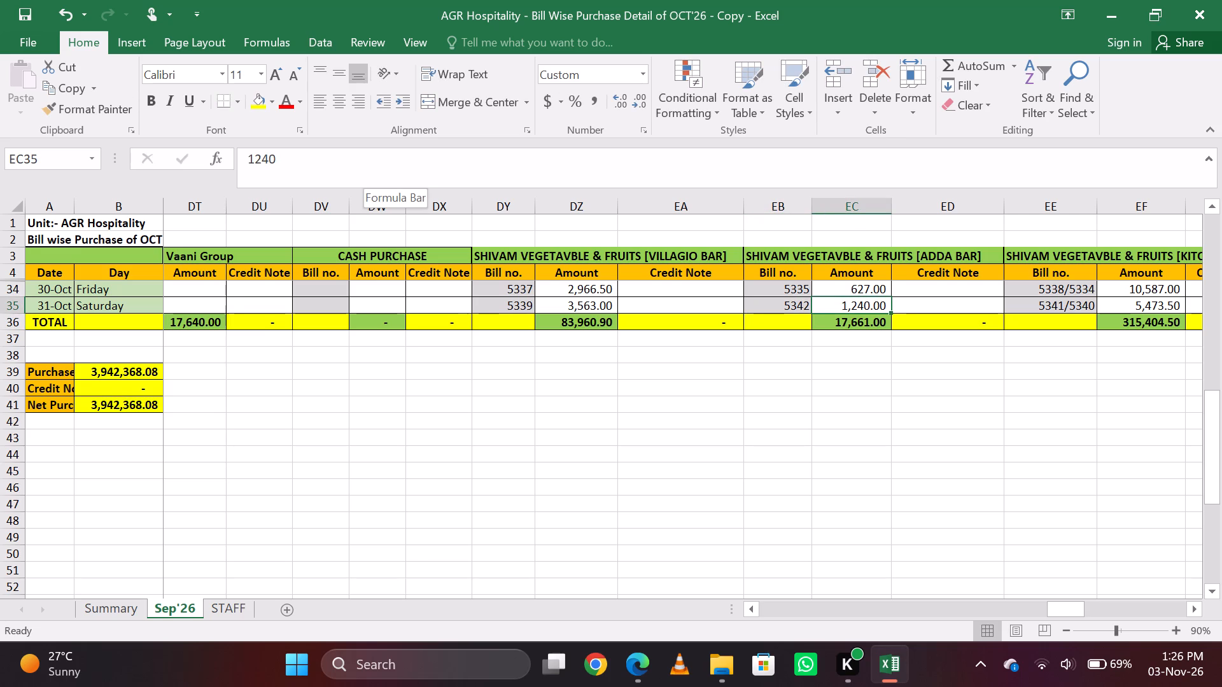
In the STAFF sheet, enter 31-Oct bill number 1832 for the first supplier, copy down the 660 amount from 30-Oct, and save.
key(Down)
key(Up)
key(ctrl+Page_Down)
key(Down)
key(Down)
key(Left)
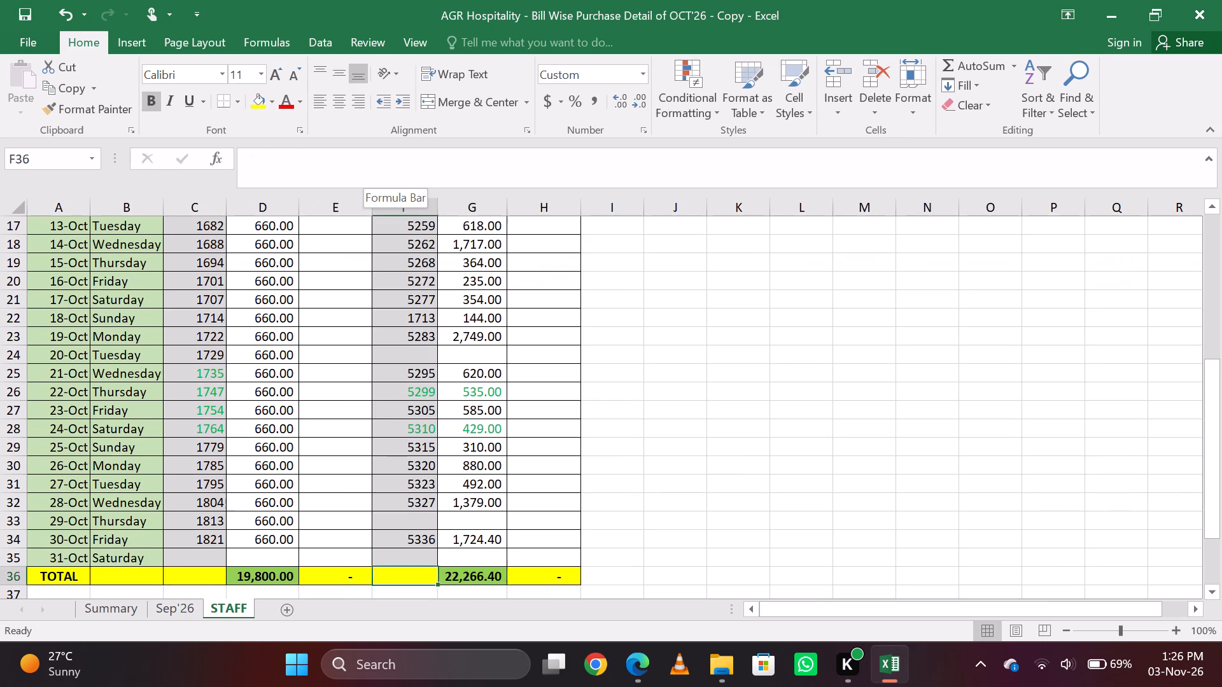
key(Left)
key(Left)
key(Up)
key(Left)
key(1)
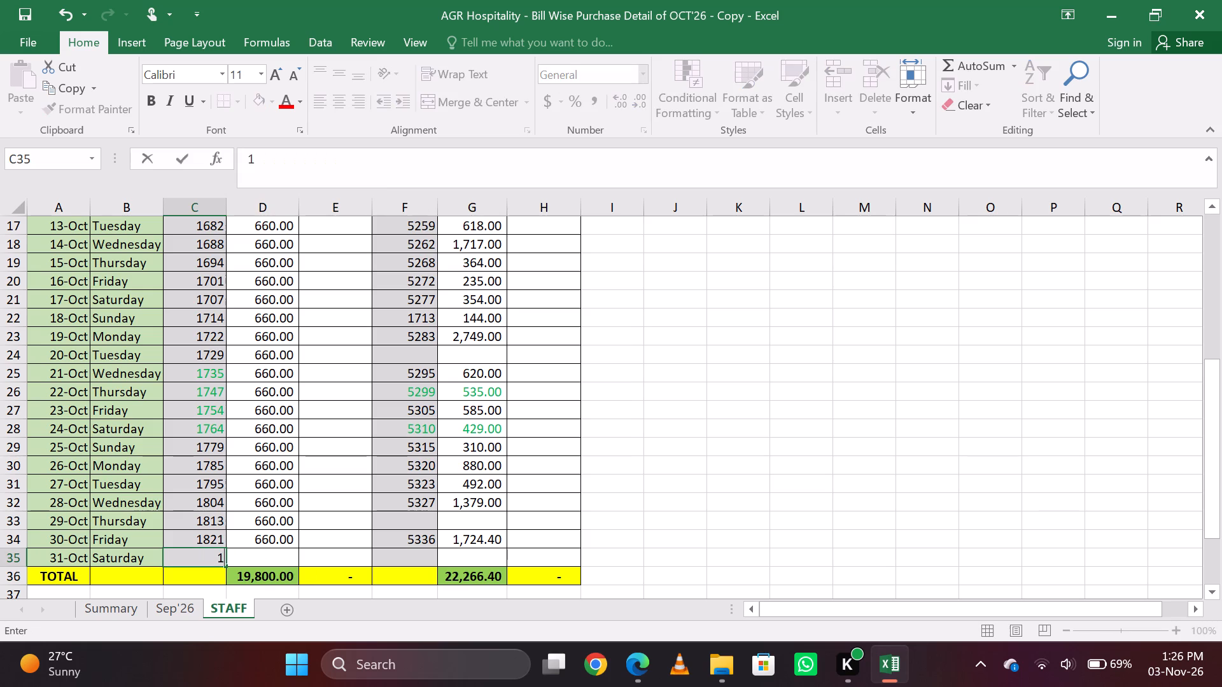
key(8)
text(32)
key(Tab)
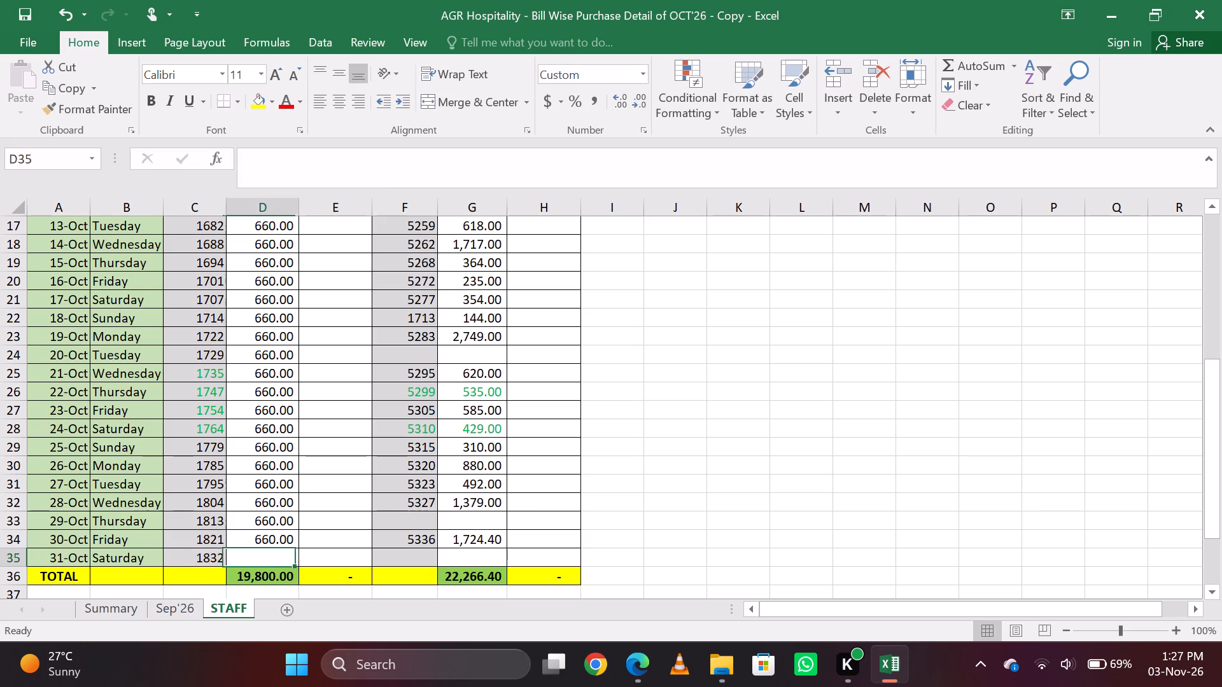
key(ctrl+d)
key(ctrl+s)
In the Sep'26 sheet, unhide the rows between header row 4 and the 30-Oct row, and save the workbook.
key(ctrl+Page_Up)
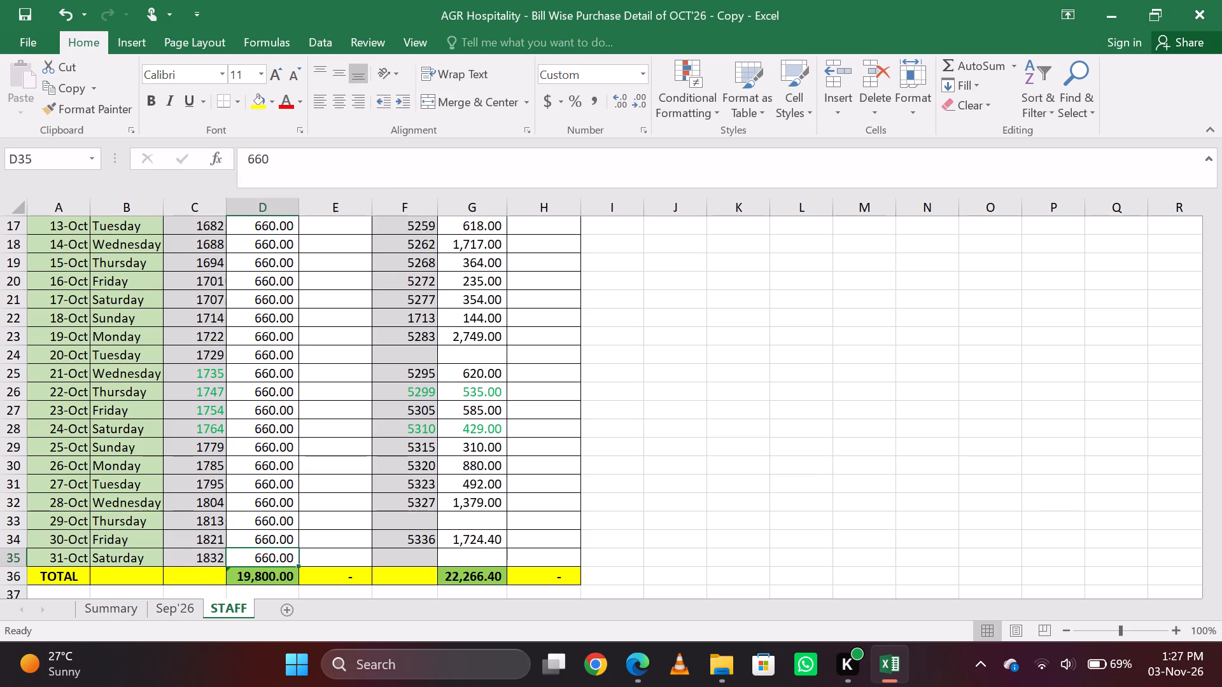
key(Down)
key(Up)
key(Up)
key(Left)
key(Left)
key(Left)
key(Left)
key(Left)
key(Left)
key(Left)
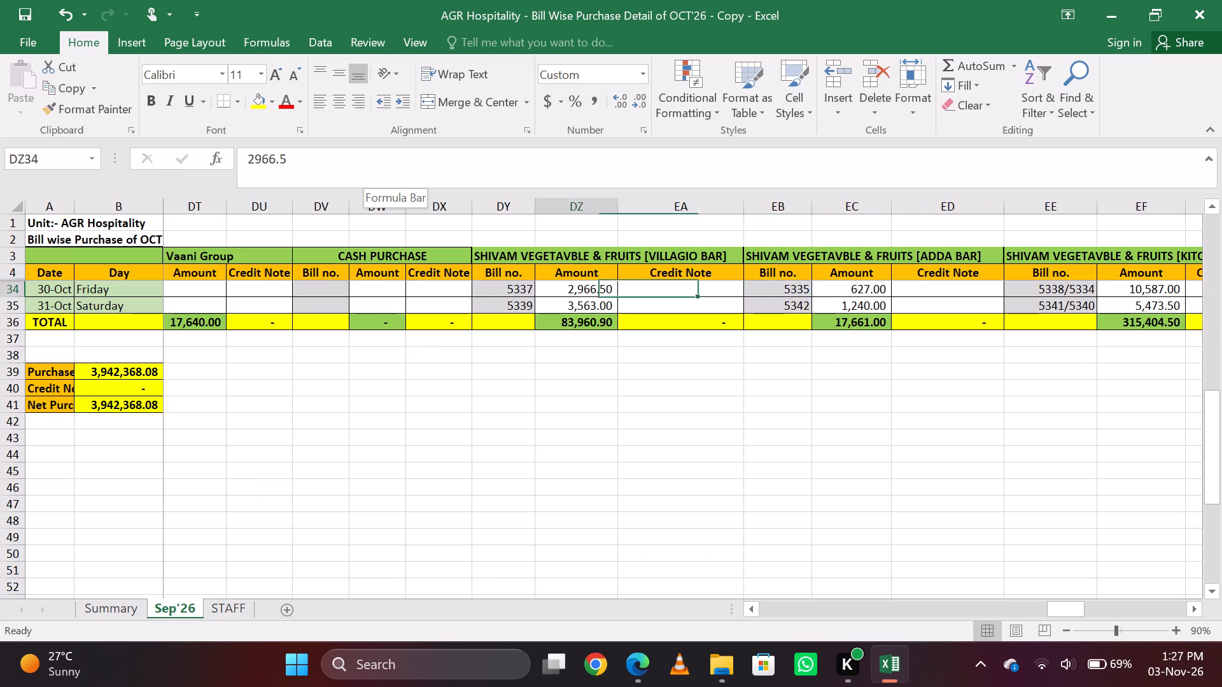
key(shift+space)
key(shift+Up)
key(shift+Up)
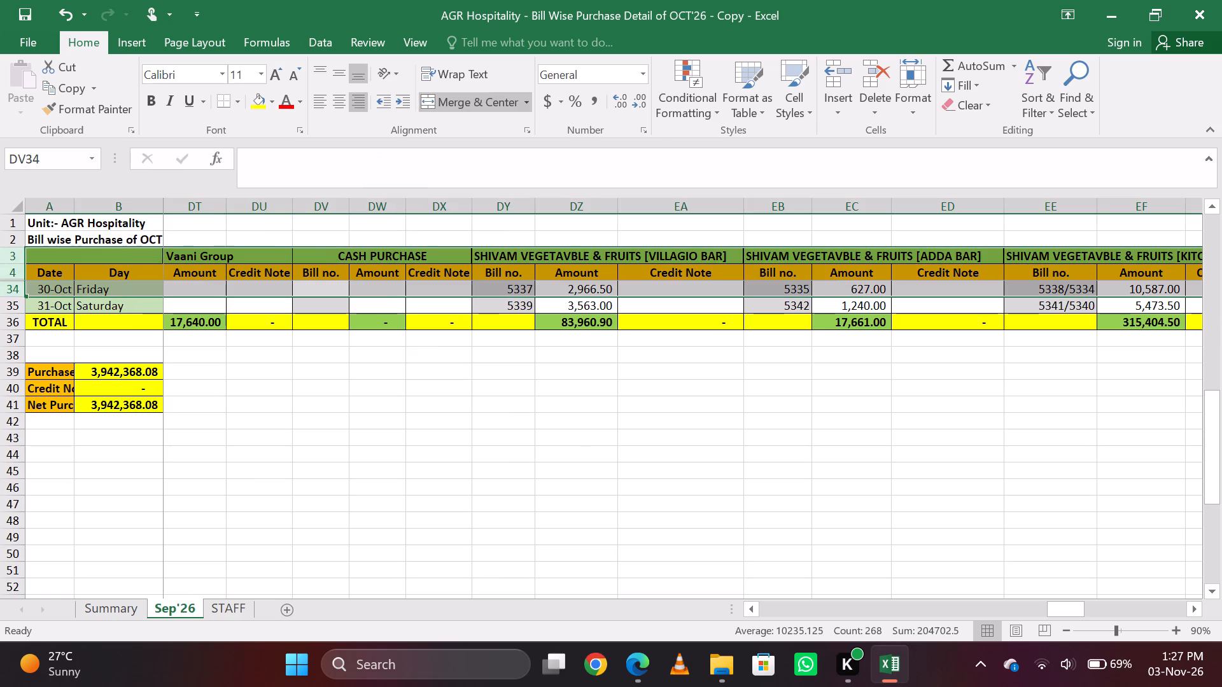
right_click(15, 274)
click(109, 541)
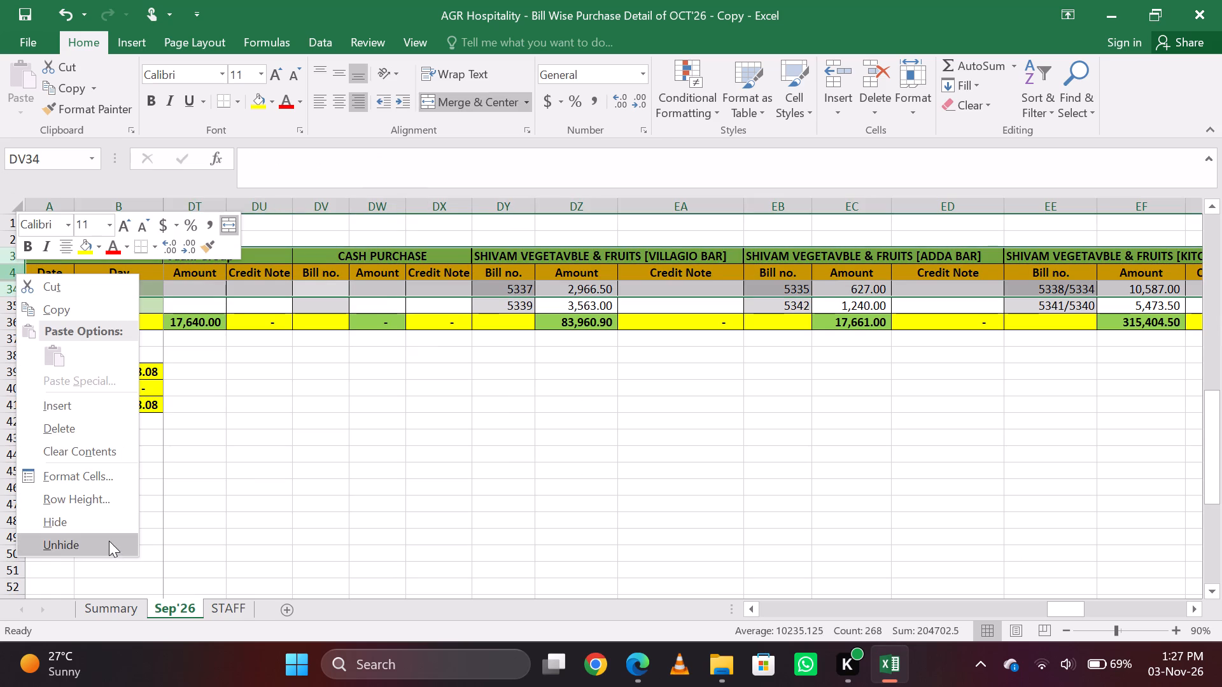
click(379, 385)
key(ctrl+s)
Close the AGR Hospitality purchase workbook.
scroll(379, 385, down, 3)
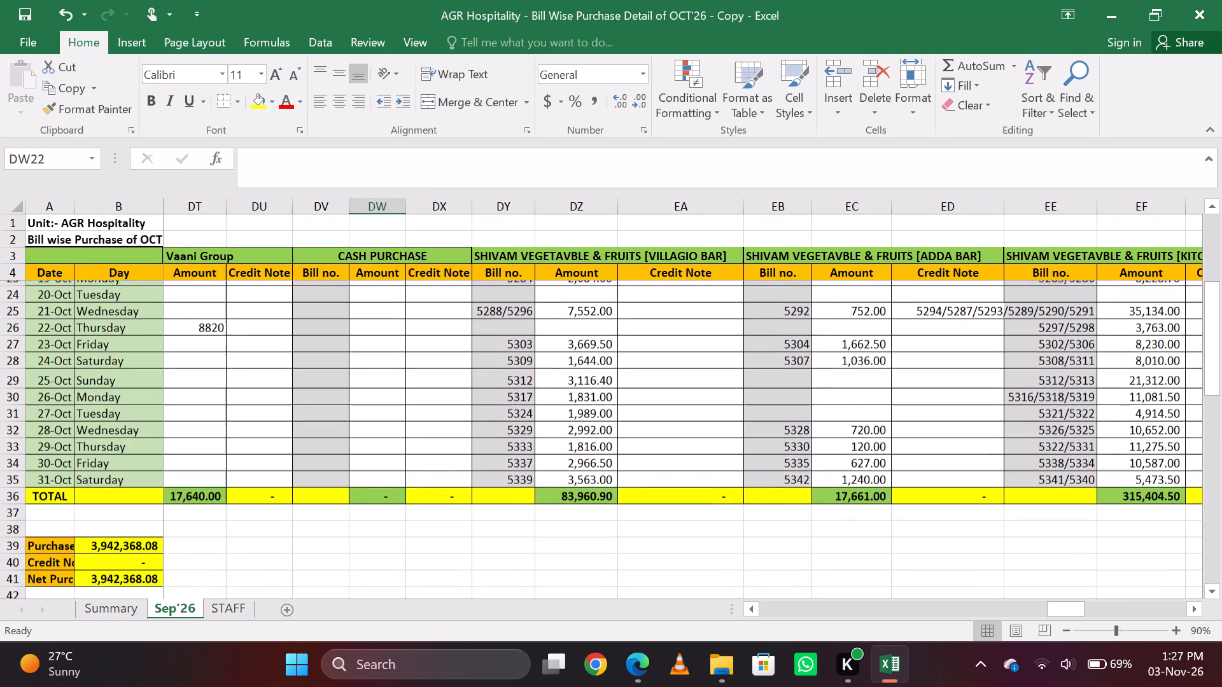
click(1221, 0)
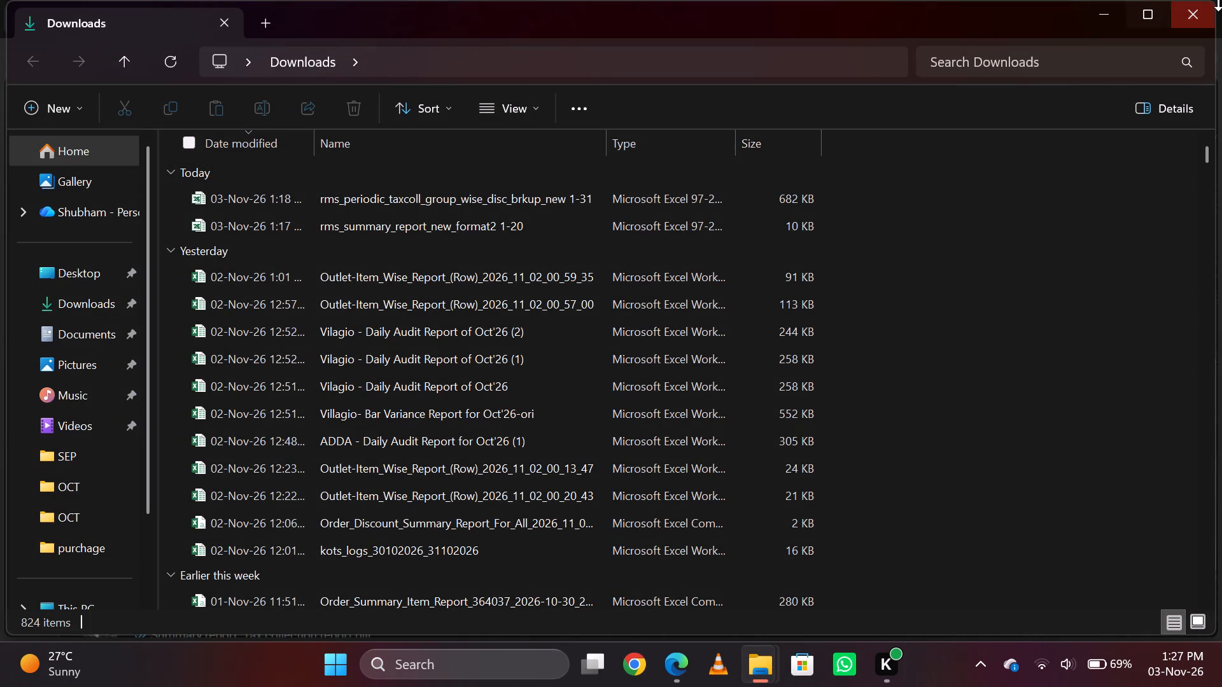
Switch from the Downloads folder to another open window.
key(alt+Tab)
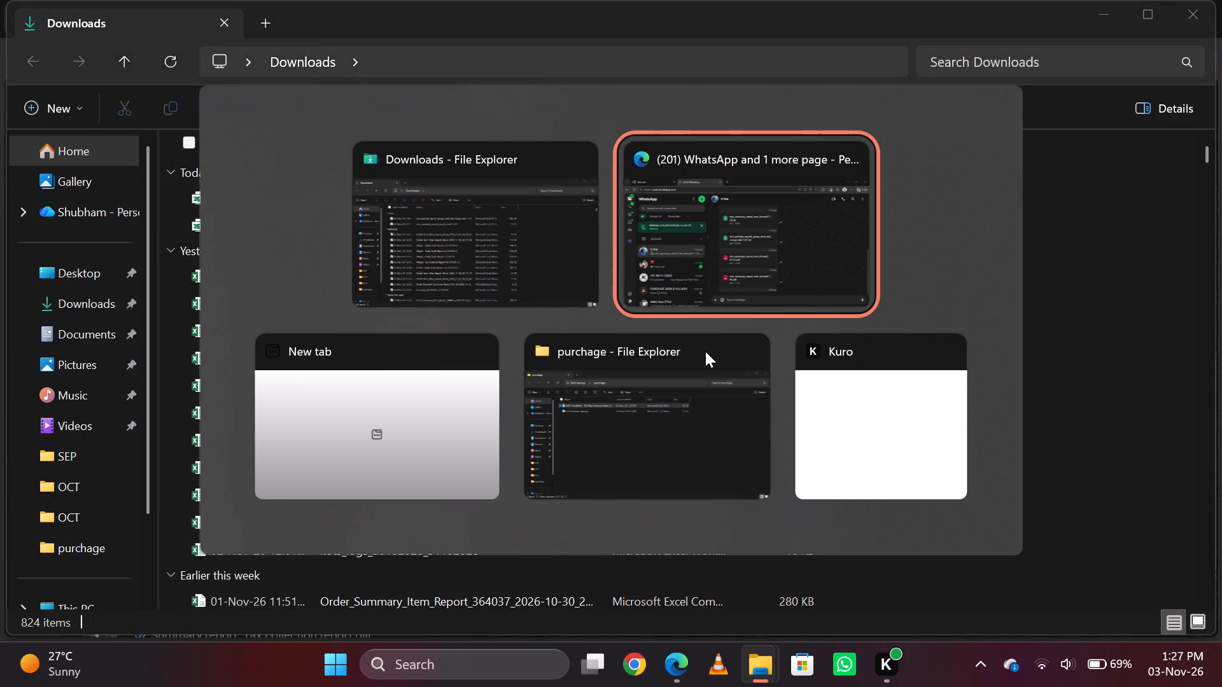
key(alt+Tab)
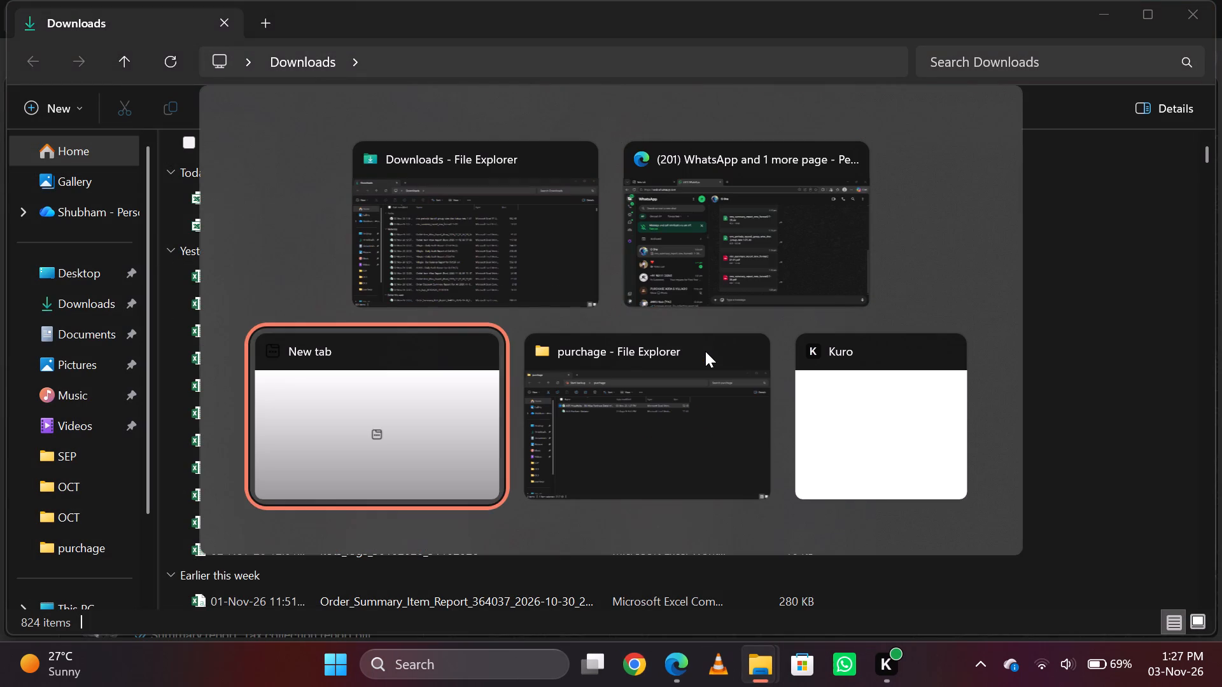
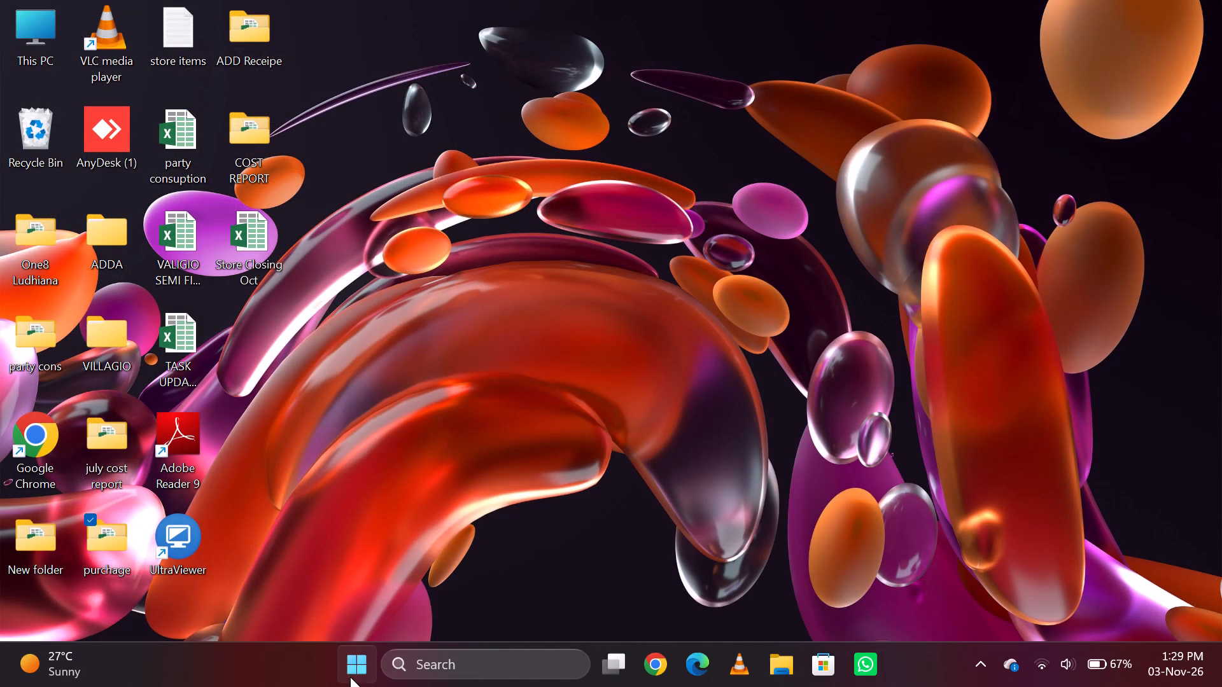
Shut down the computer.
click(749, 600)
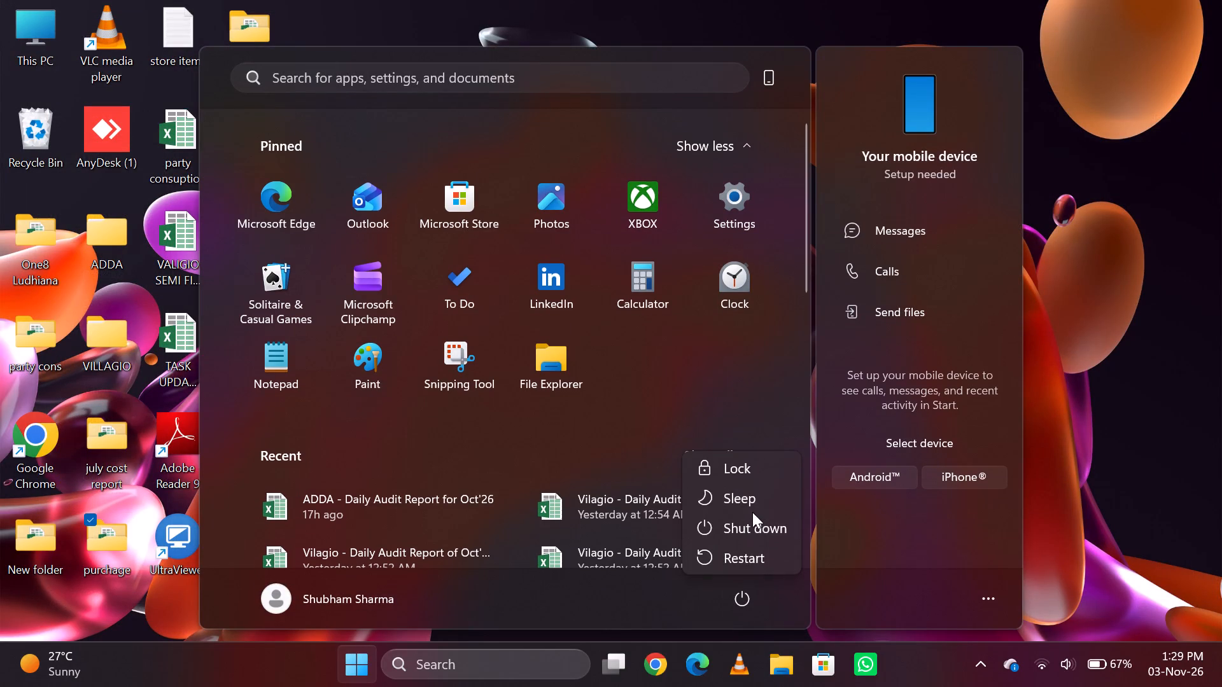
click(747, 523)
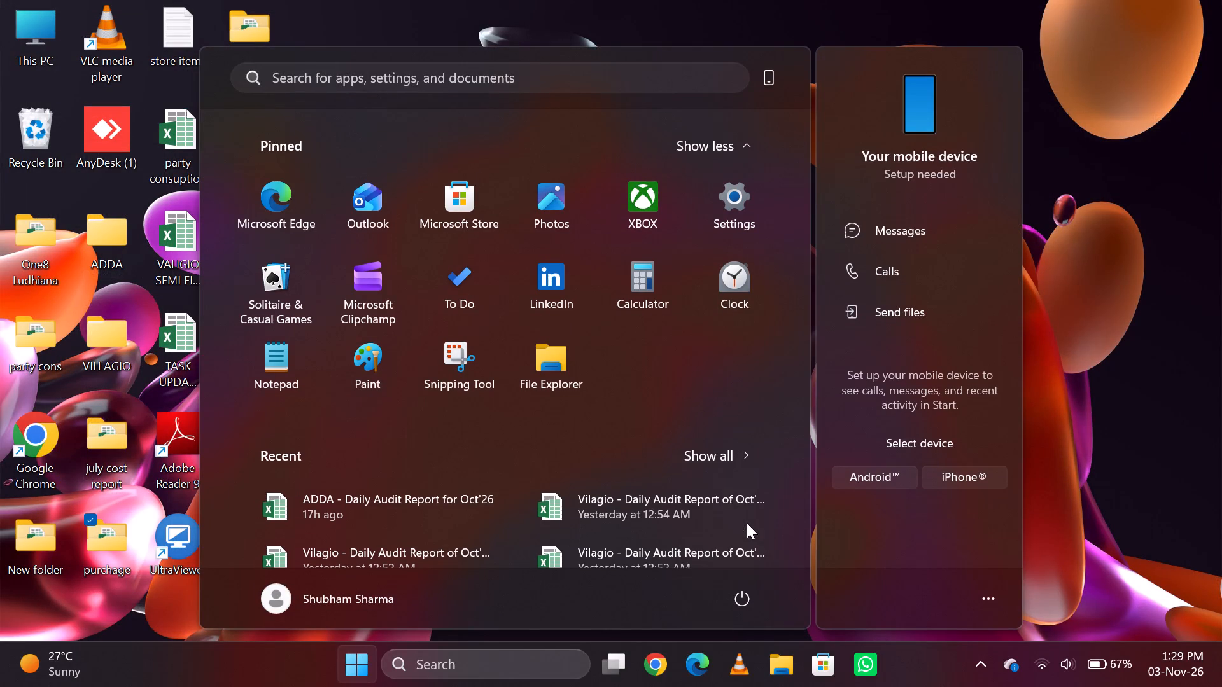